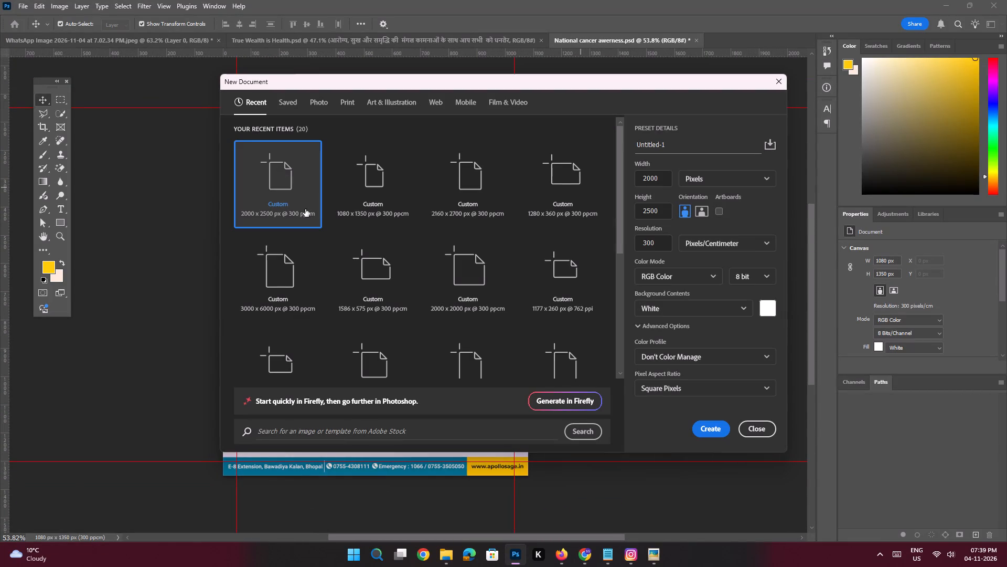
Create a new document from the recent 1080 x 1350 px, 300 ppcm custom preset.
double_click(364, 194)
Add a new guide layout with 50 px margins at the top, left, bottom and right of the canvas.
key(space)
ctrl+drag(452, 259, 449, 259)
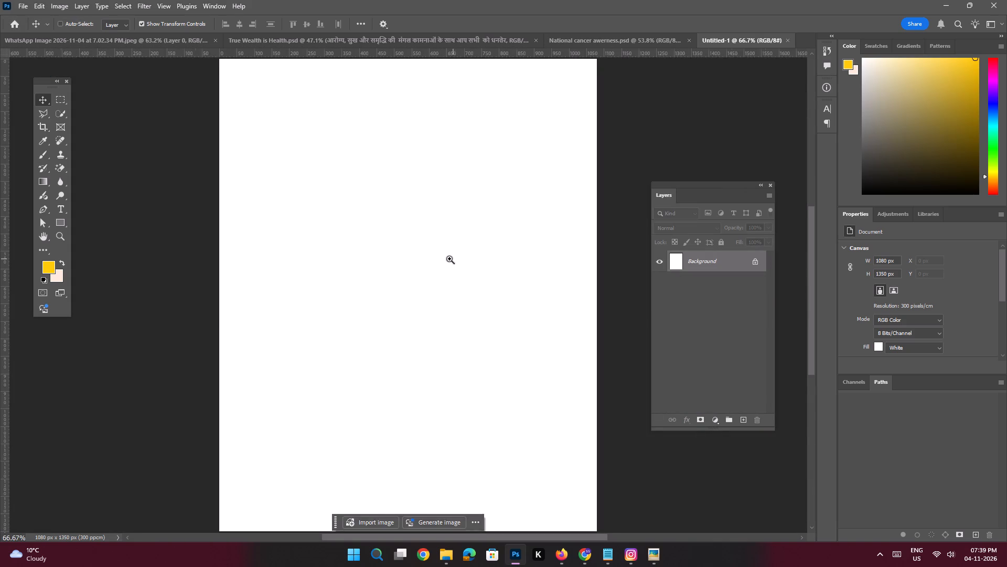
ctrl+drag(449, 259, 435, 255)
drag(465, 233, 461, 241)
click(165, 7)
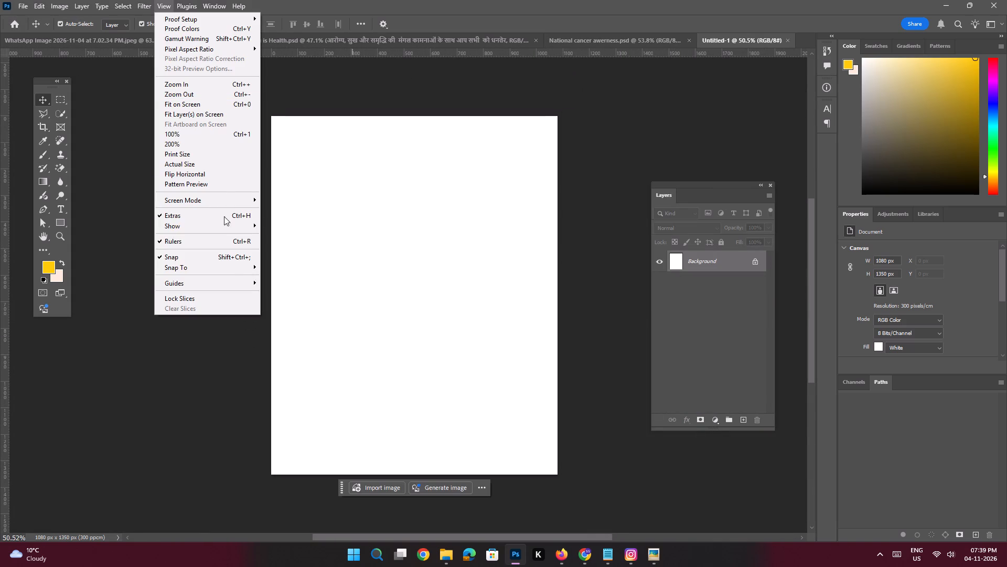
click(301, 351)
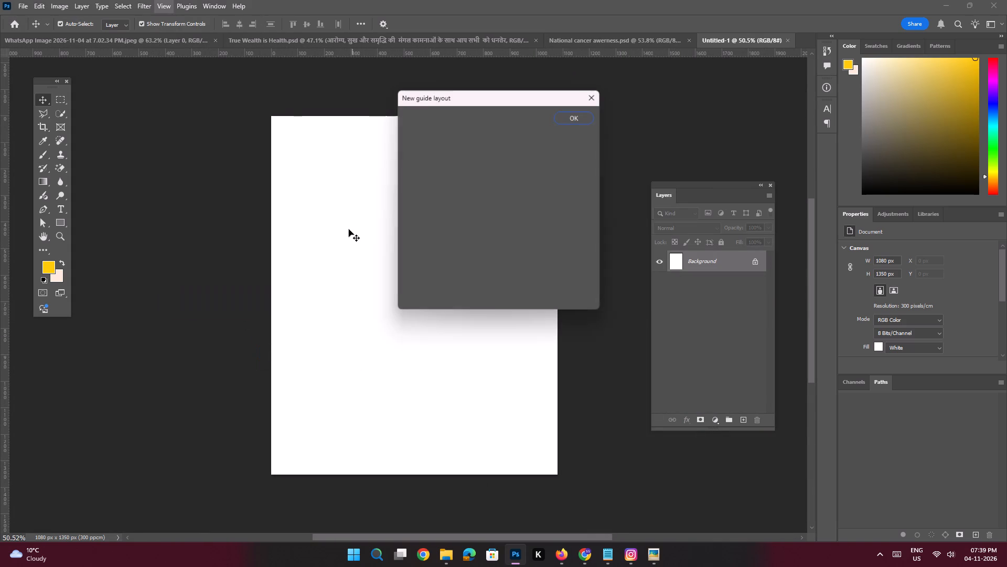
drag(424, 279, 371, 268)
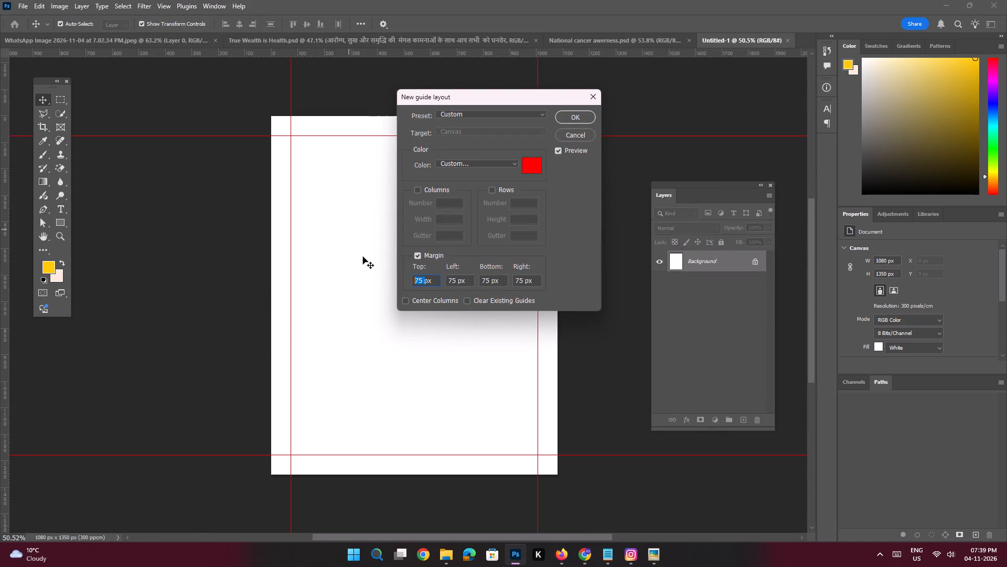
text(50)
key(space)
drag(455, 280, 426, 267)
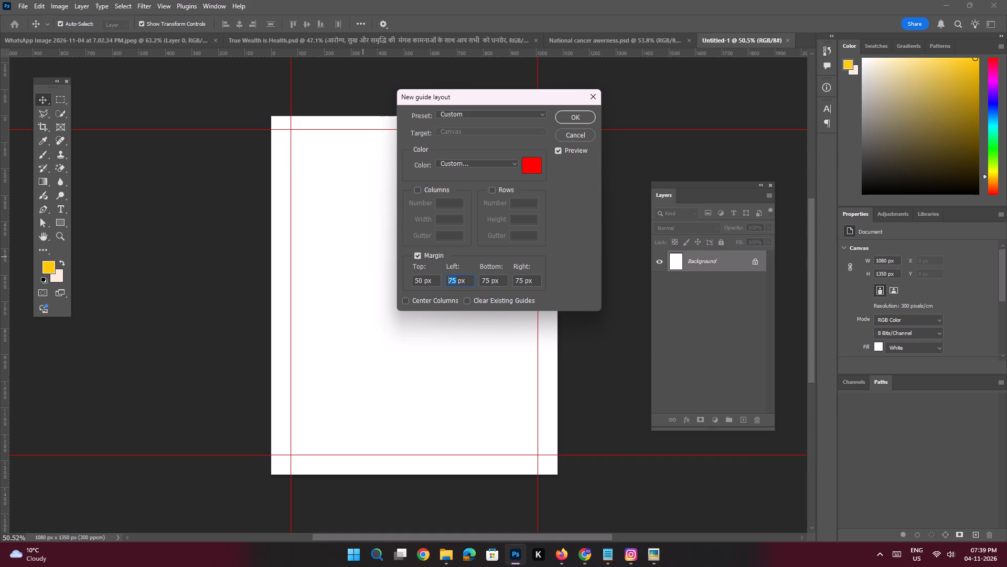
drag(426, 267, 420, 264)
text(50)
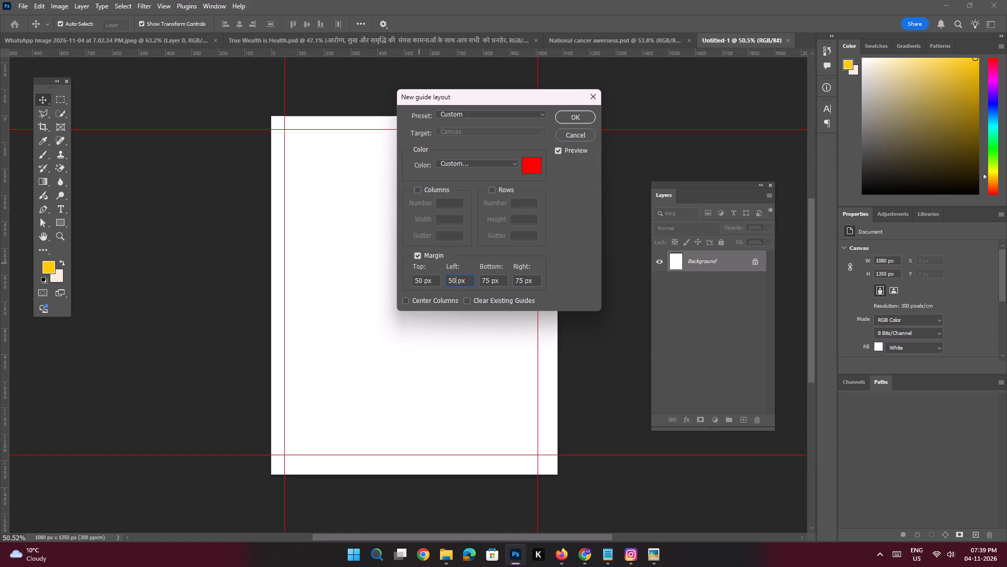
drag(490, 281, 460, 271)
text(50)
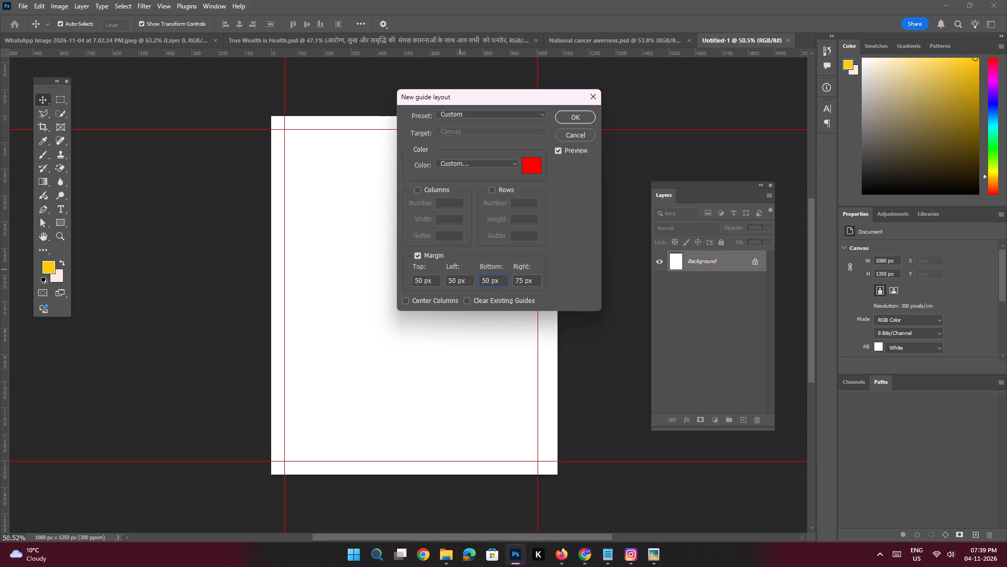
drag(522, 280, 496, 270)
text(50)
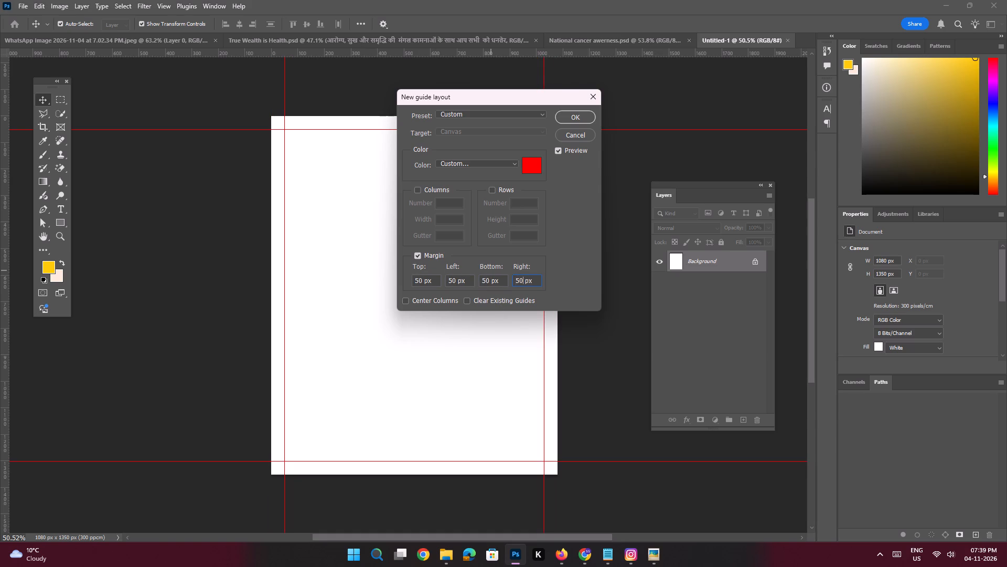
key(Return)
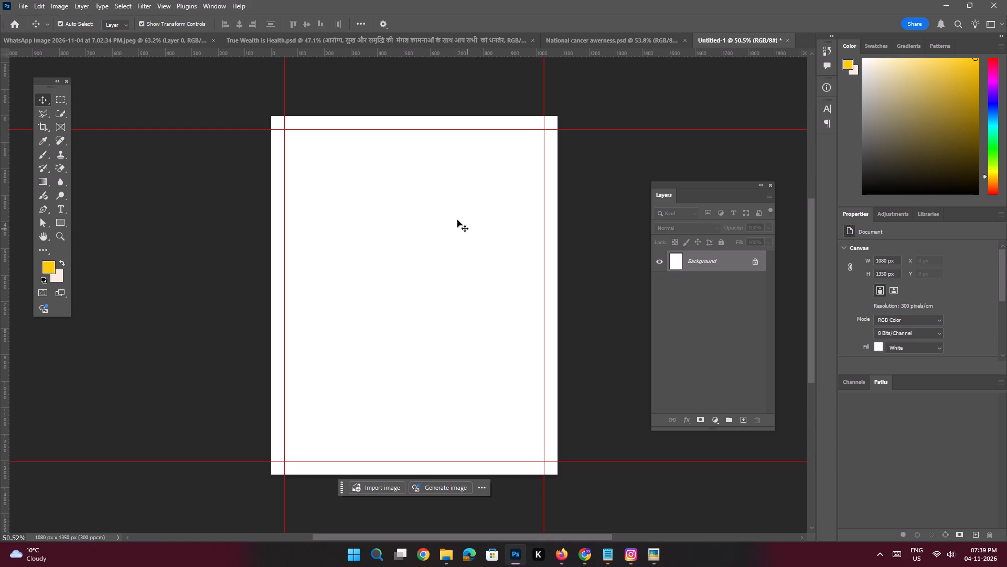
Copy the Apollo Sage Hospitals logo layer from the National cancer awareness document into the new untitled document.
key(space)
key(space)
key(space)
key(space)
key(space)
drag(478, 198, 478, 205)
click(642, 38)
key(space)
ctrl+drag(454, 120, 470, 146)
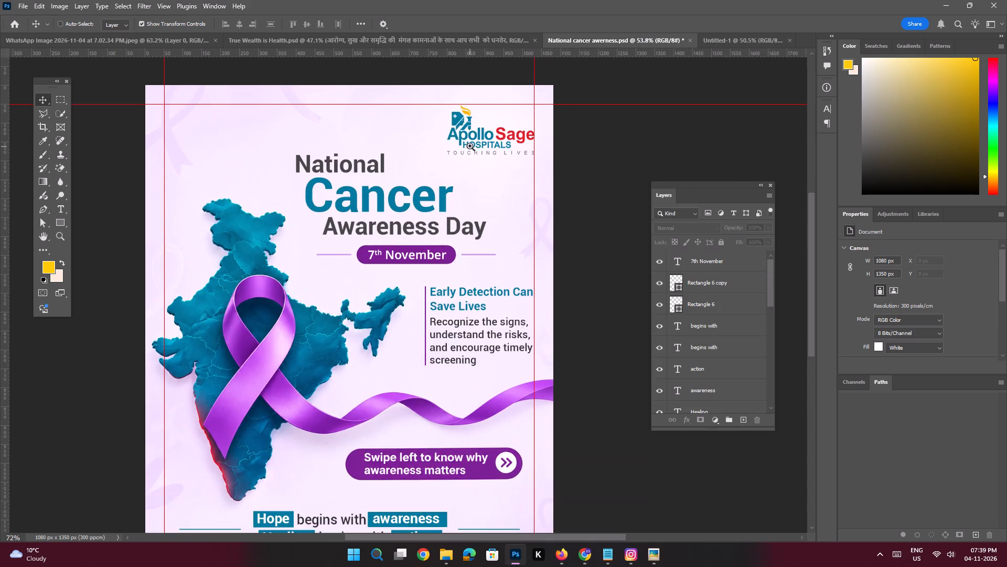
click(458, 120)
drag(720, 385, 715, 50)
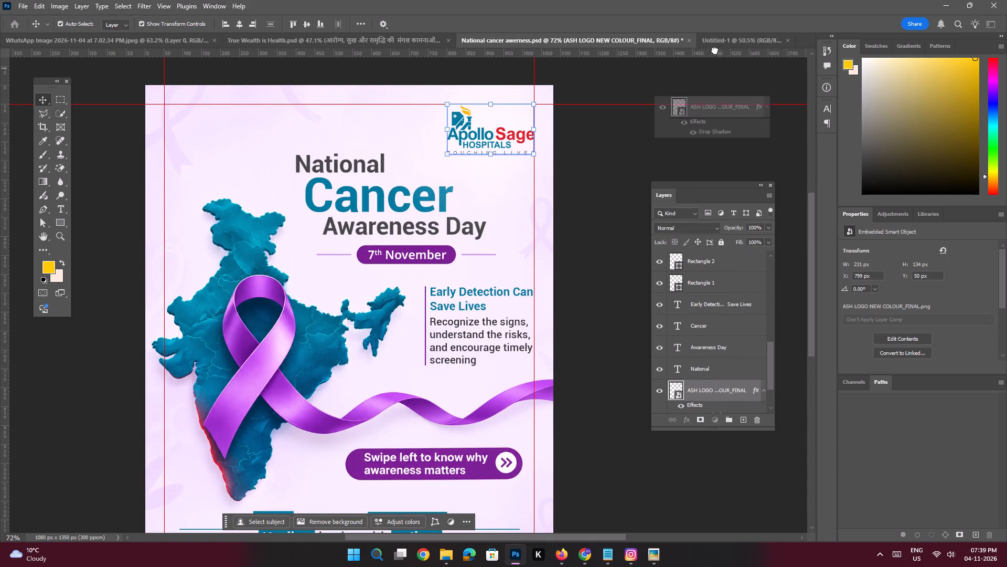
drag(715, 50, 498, 167)
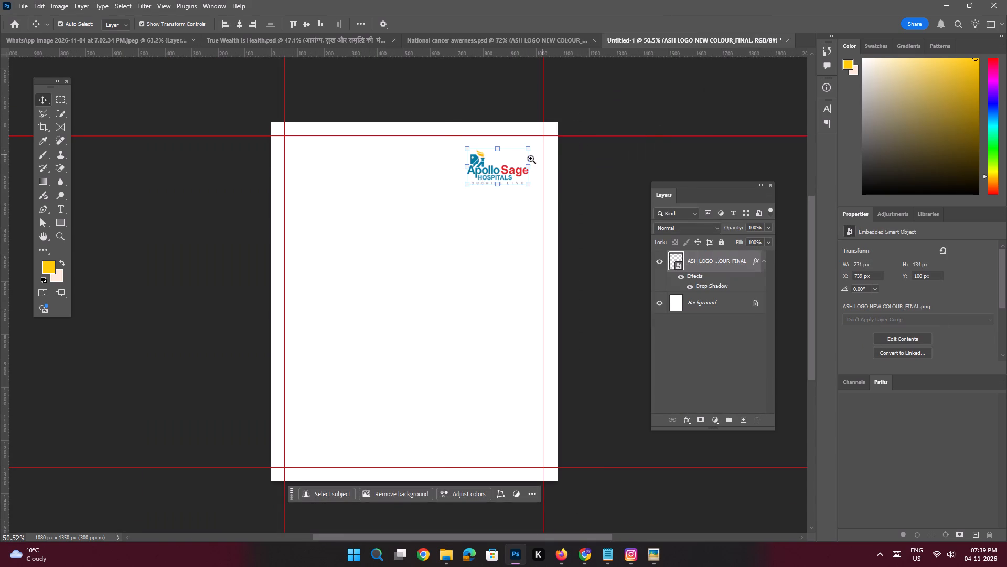
Move the logo into the canvas's top-right corner against the margin guides, at X 799 px and Y 50 px.
key(ctrl+space)
key(ctrl+space)
key(ctrl+space)
key(ctrl+space)
key(ctrl+space)
key(ctrl+space)
key(ctrl+space)
key(ctrl+space)
key(ctrl+space)
key(ctrl+space)
key(ctrl+space)
key(ctrl+space)
key(ctrl+space)
key(ctrl+space)
key(ctrl+space)
key(ctrl+space)
key(ctrl+space)
key(ctrl+space)
ctrl+drag(506, 150, 552, 220)
drag(519, 170, 443, 223)
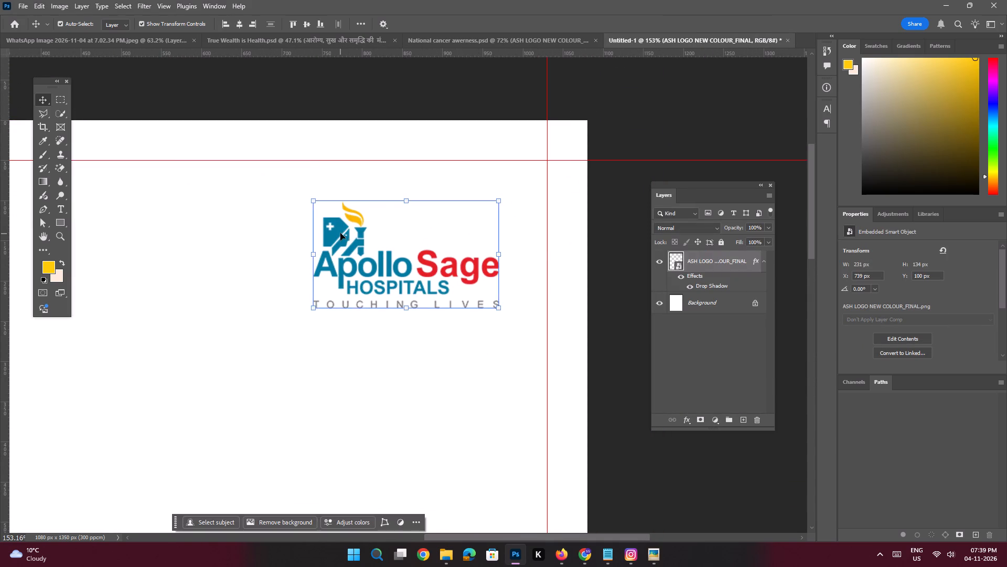
drag(340, 233, 387, 191)
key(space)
ctrl+drag(417, 226, 367, 212)
drag(376, 257, 399, 216)
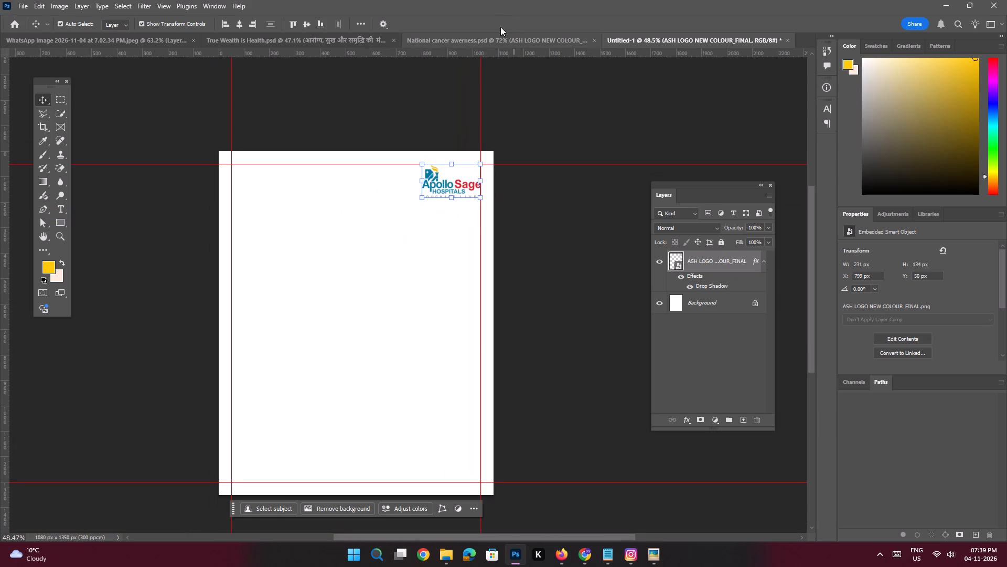
Examine the contact footer strip at the bottom of the National cancer awareness design.
click(497, 41)
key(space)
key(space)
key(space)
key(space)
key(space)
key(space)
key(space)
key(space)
drag(328, 314, 374, 200)
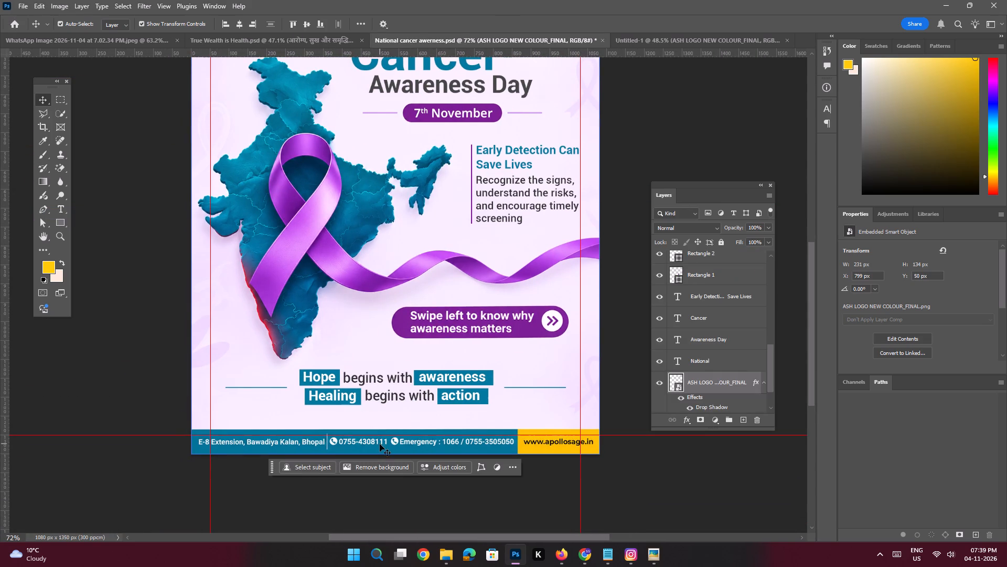
click(380, 444)
Look through the open True Wealth is Health and WhatsApp image documents for reusable design elements.
click(342, 40)
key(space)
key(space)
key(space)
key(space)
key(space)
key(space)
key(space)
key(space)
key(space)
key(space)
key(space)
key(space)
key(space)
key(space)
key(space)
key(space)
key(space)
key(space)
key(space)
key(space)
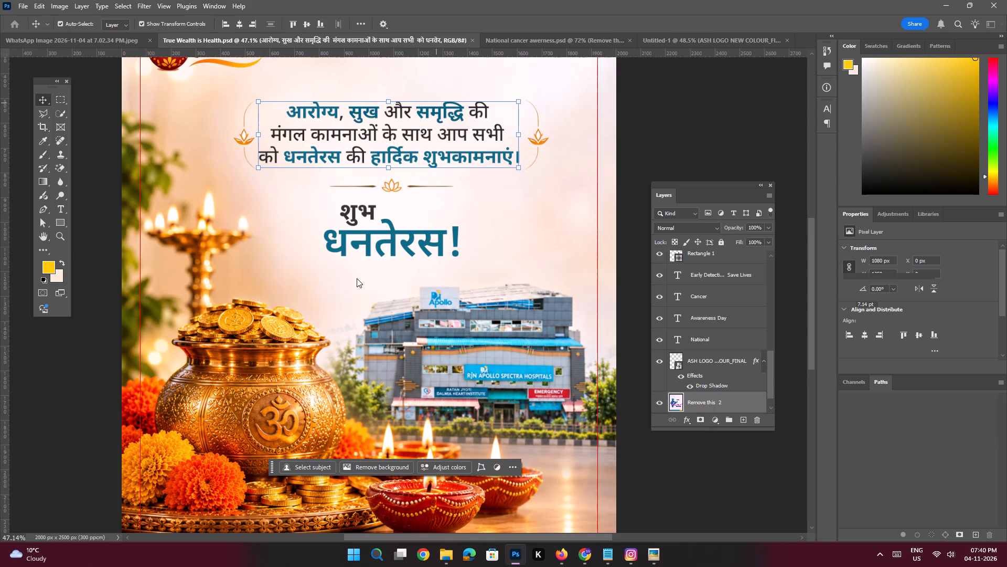
drag(357, 279, 374, 211)
click(90, 41)
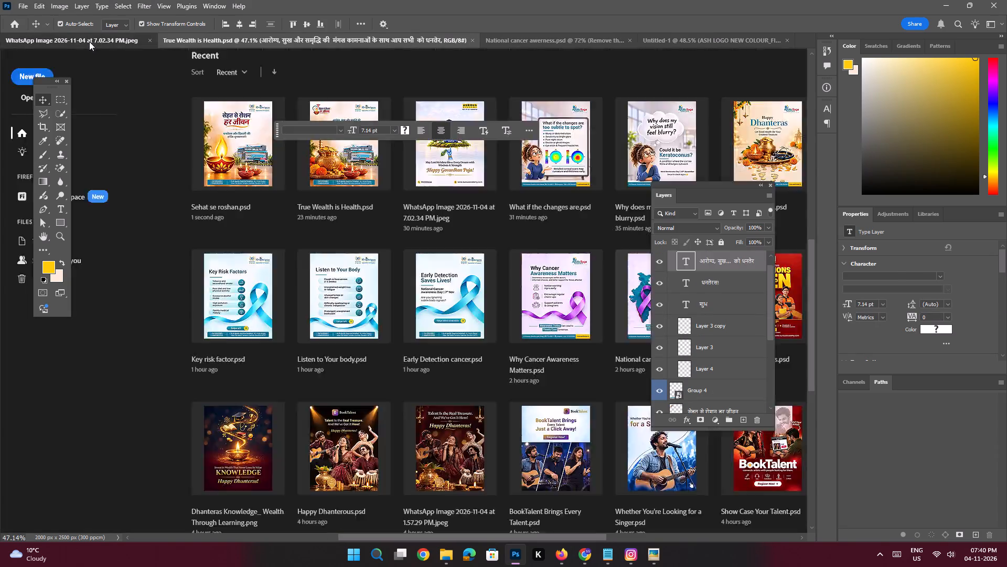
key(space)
Open the recent file What if the changes are.psd.
click(18, 25)
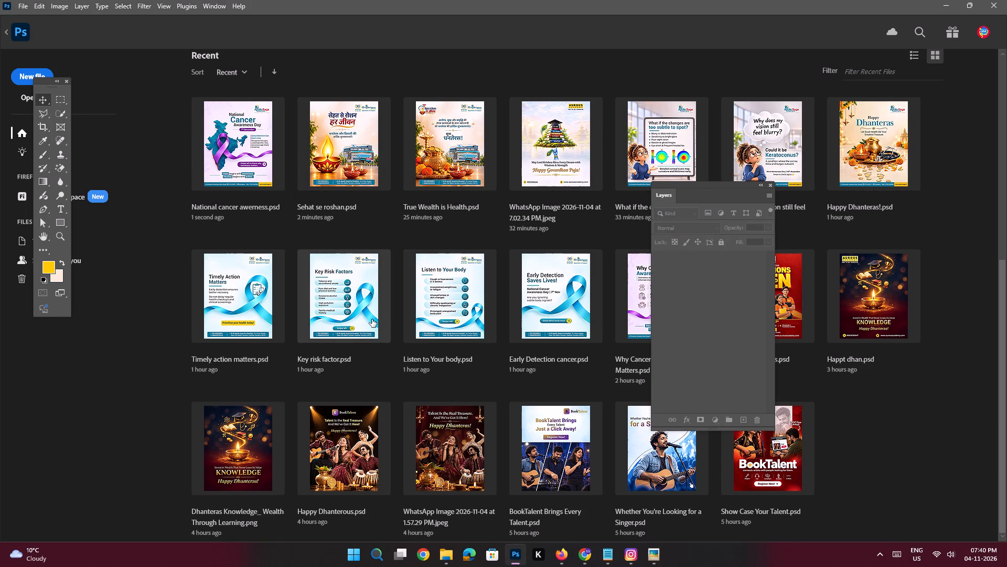
click(670, 135)
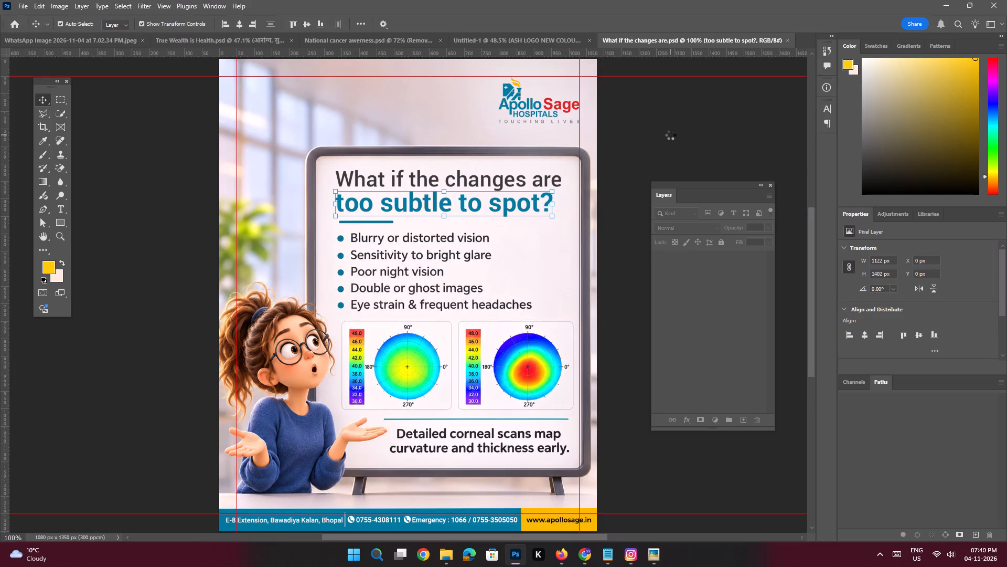
Copy the contact footer bar layer, Group 1 copy, from "What if the changes are.psd" into the Untitled-1 document.
key(space)
key(space)
key(space)
key(space)
key(space)
key(space)
key(space)
key(space)
key(space)
key(space)
key(space)
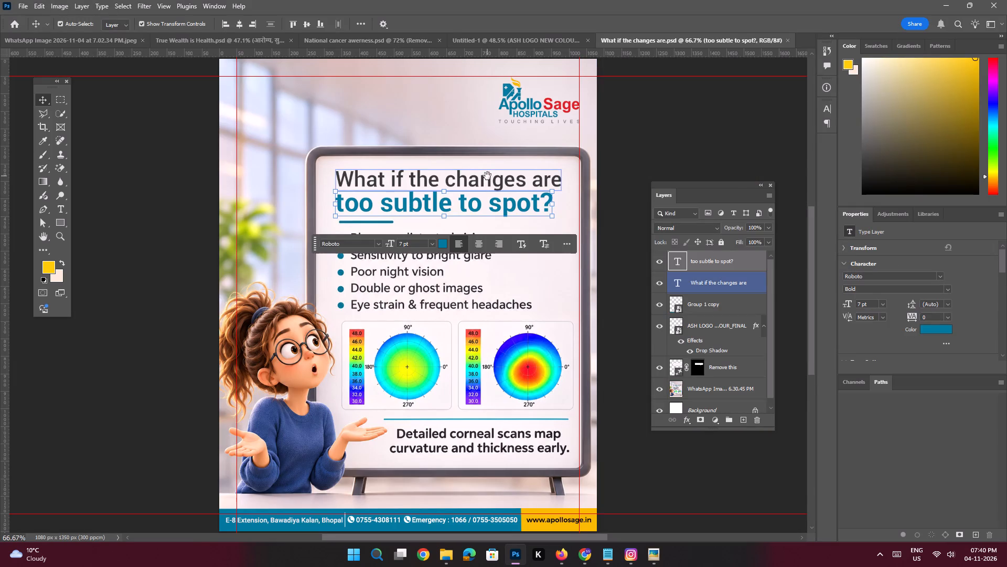
drag(487, 176, 495, 149)
click(165, 256)
click(376, 462)
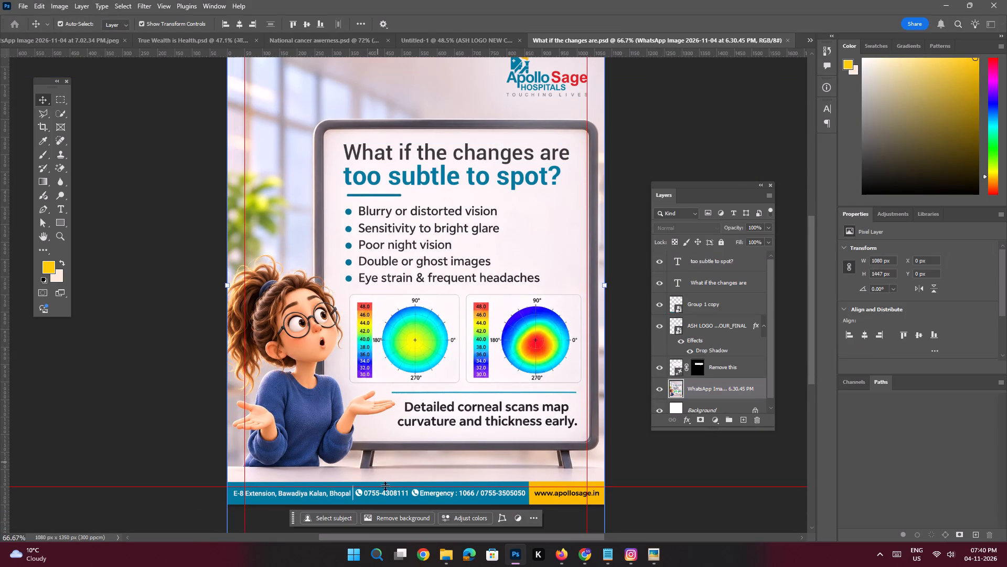
click(374, 498)
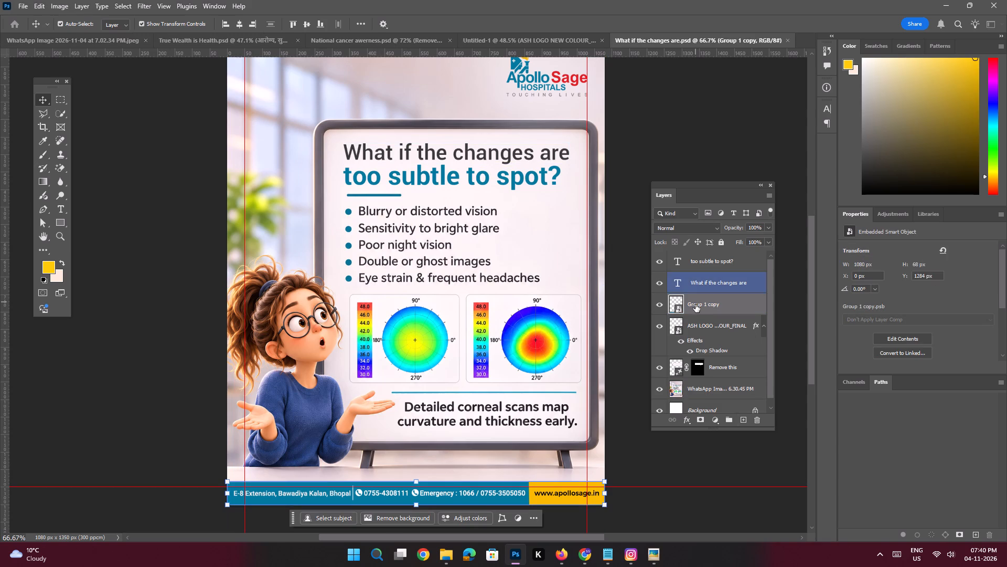
drag(695, 304, 401, 217)
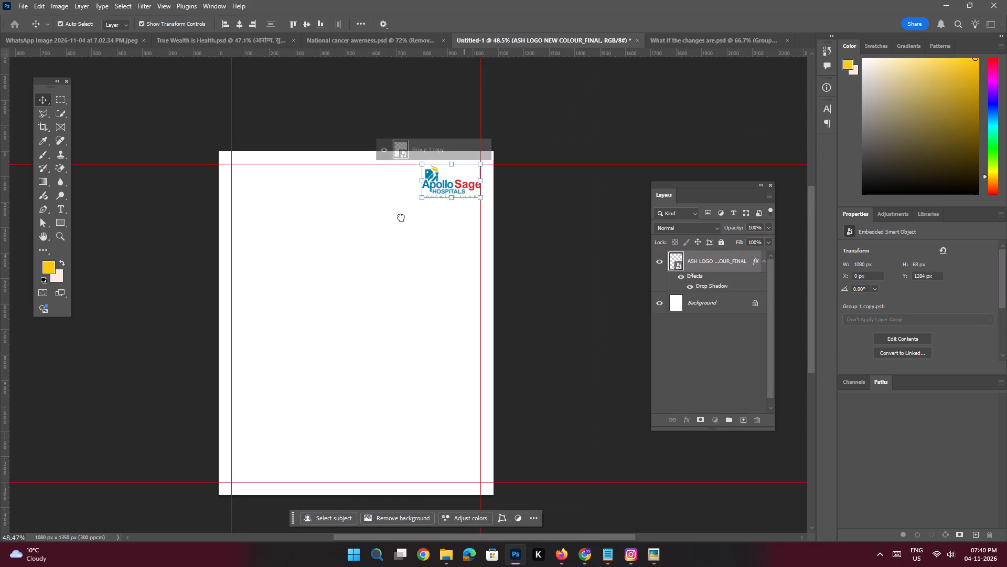
drag(401, 217, 345, 418)
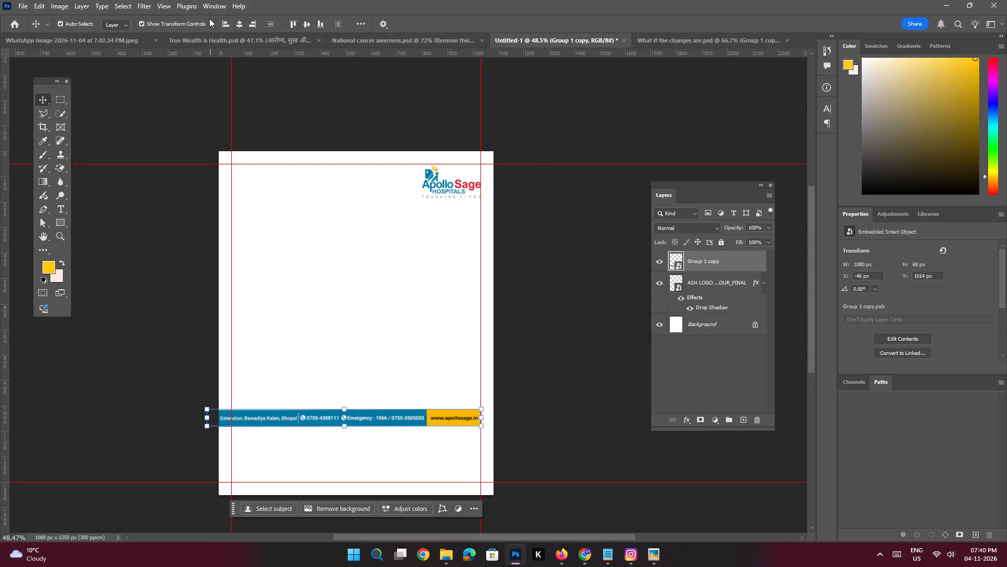
Centre the footer bar horizontally on the canvas, align it to the bottom edge and nudge it down 2 px.
double_click(237, 20)
double_click(320, 24)
key(space)
key(space)
key(space)
key(space)
key(space)
key(space)
key(space)
key(space)
key(space)
key(space)
key(space)
key(space)
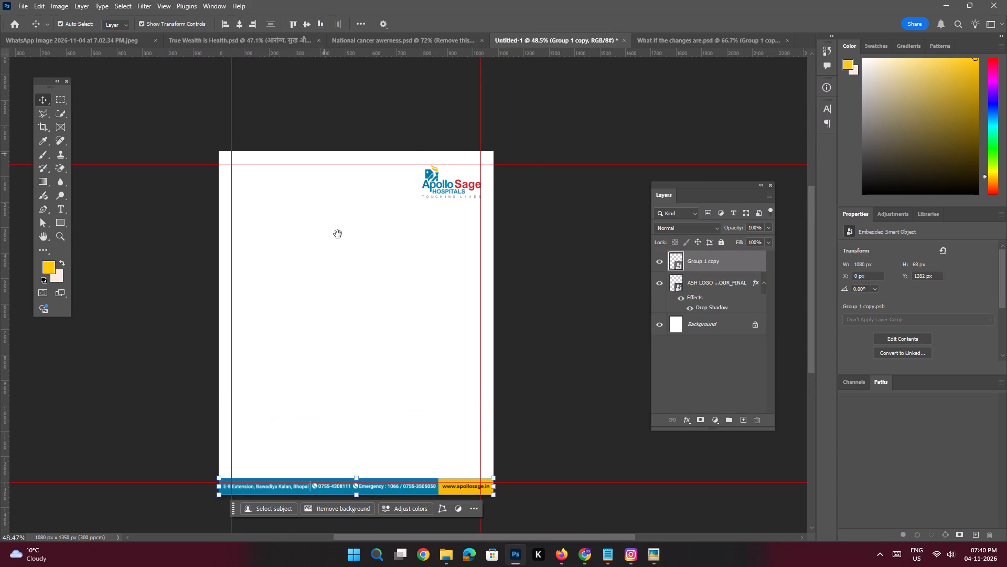
drag(346, 318, 359, 271)
ctrl+drag(309, 423, 356, 444)
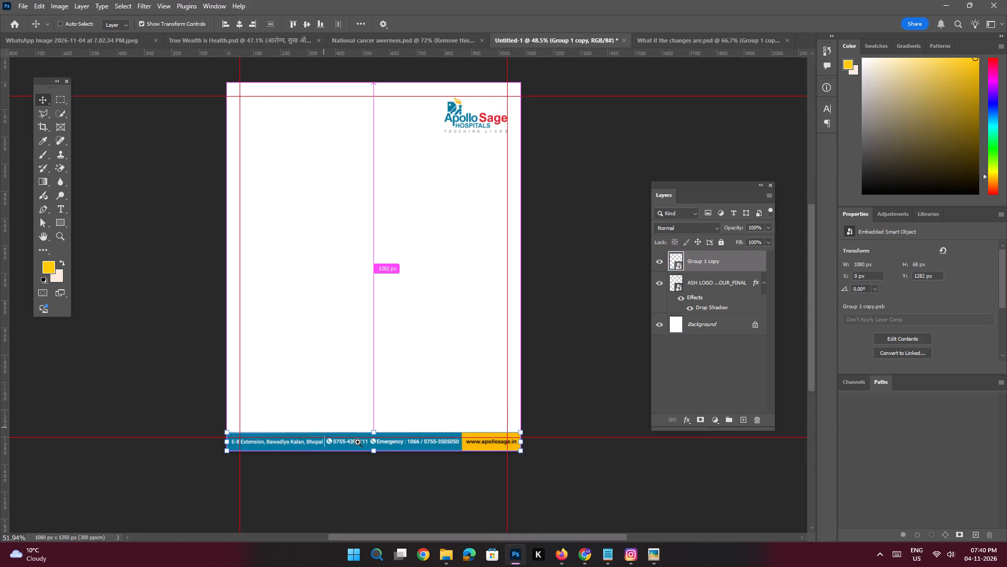
key(Down)
key(Down)
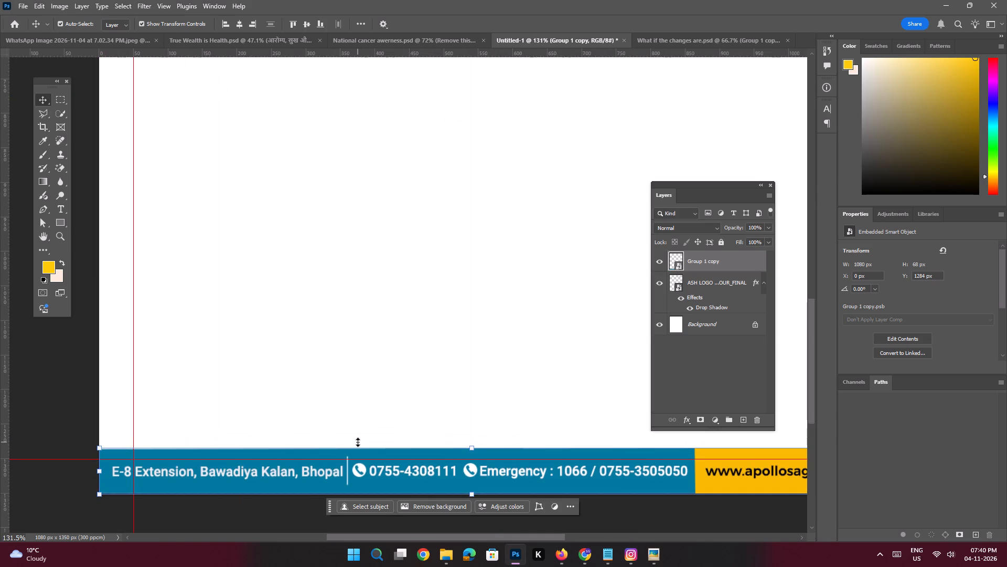
Place the image "WhatsApp Image 2026-11-04 at 7.34.15 PM" from the Downloads folder into Untitled-1.
key(ctrl+0)
key(ctrl+0)
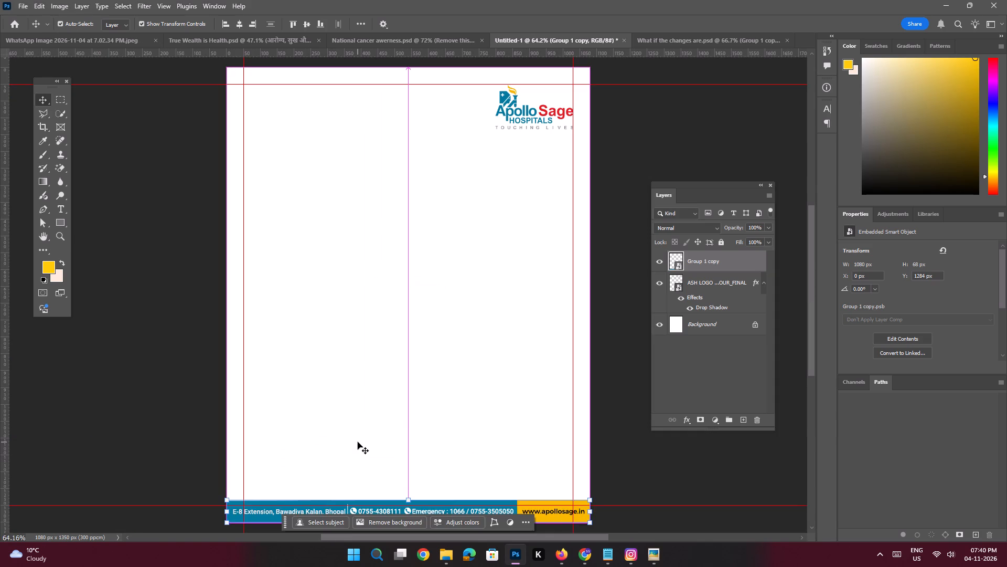
key(space)
ctrl+drag(431, 324, 421, 321)
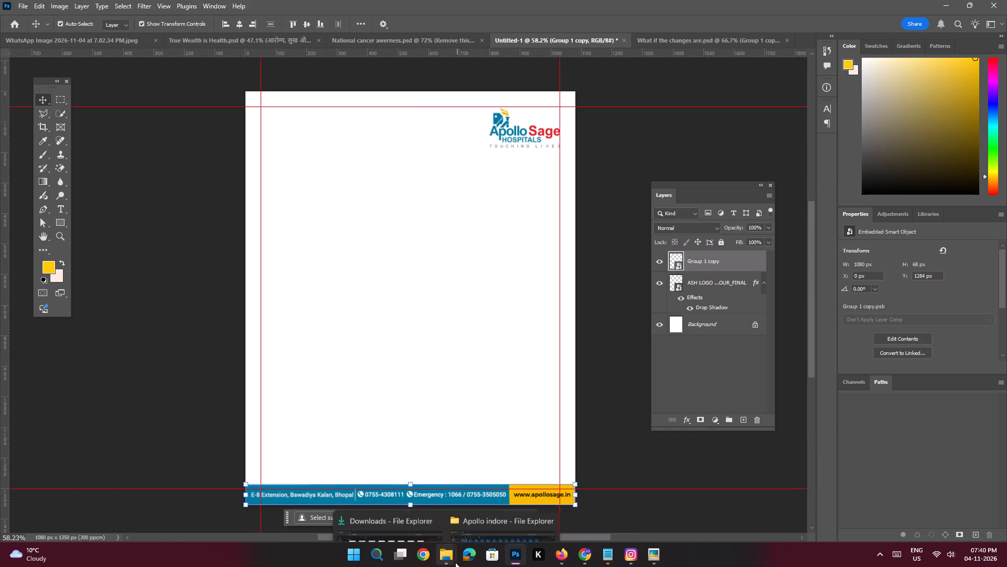
click(422, 508)
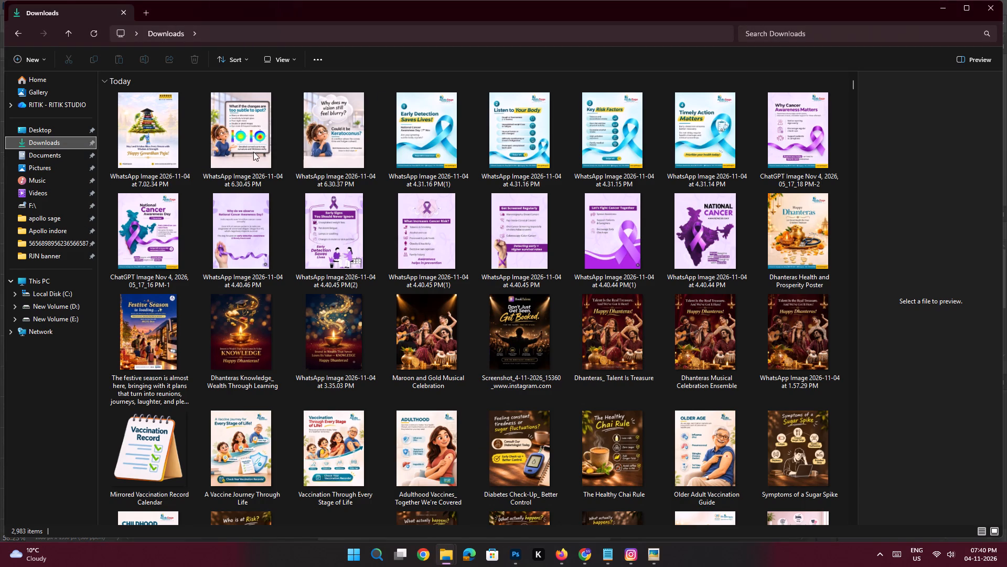
click(40, 142)
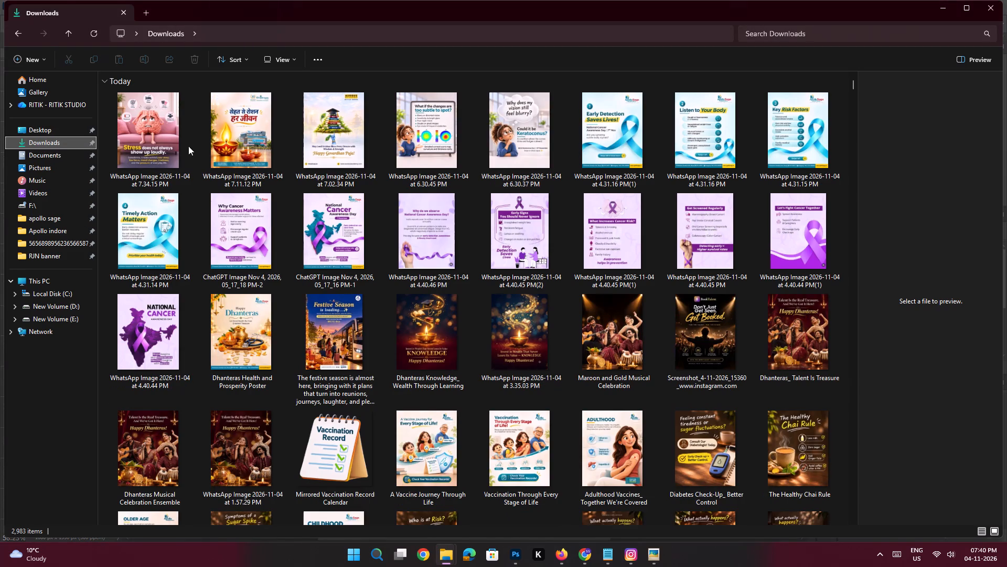
click(173, 143)
drag(172, 153, 538, 342)
key(alt+Tab)
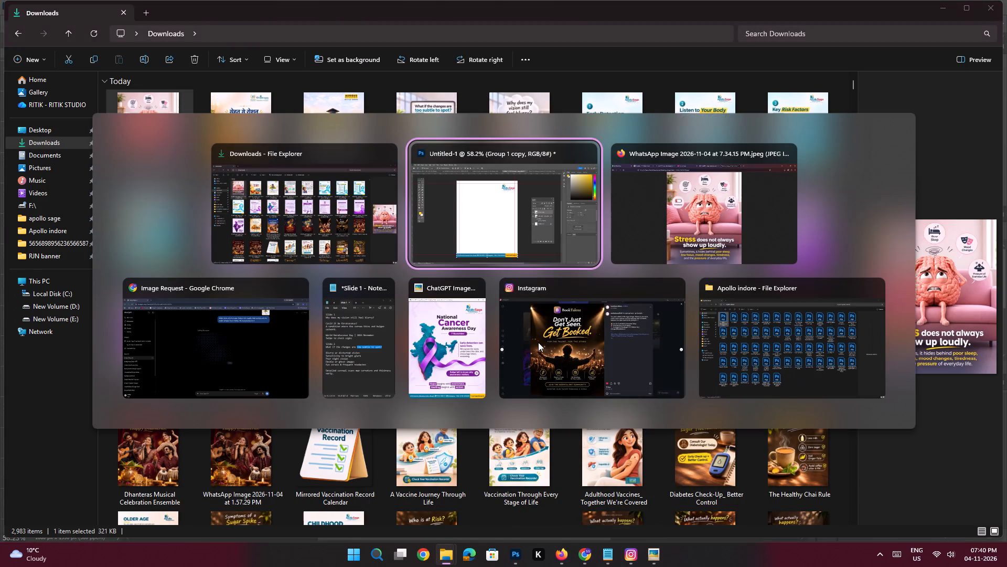
drag(538, 342, 472, 323)
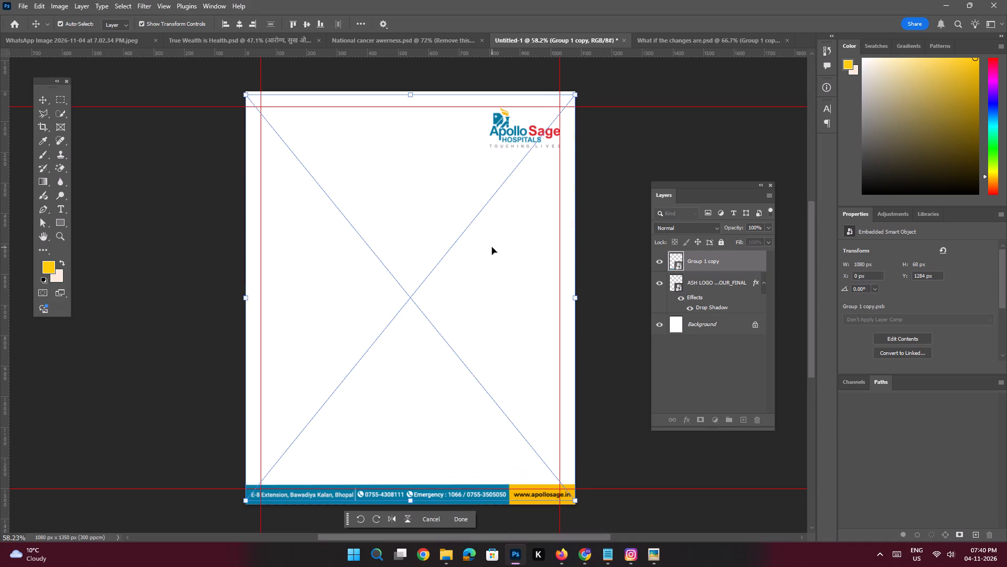
key(Return)
key(Return)
key(Return)
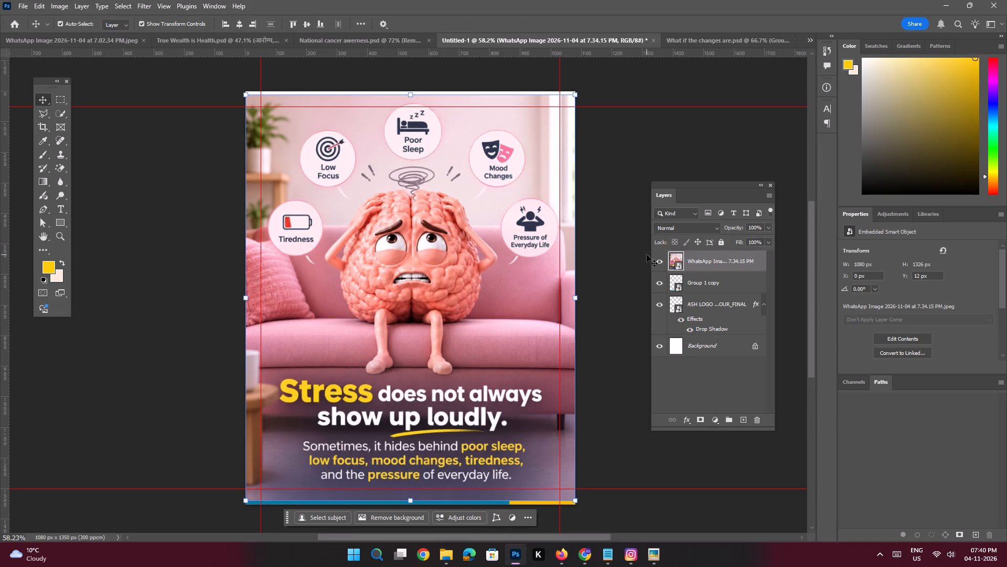
Reorder the placed brain image layer below the Apollo Sage logo layer, directly above the Background.
drag(700, 262, 700, 331)
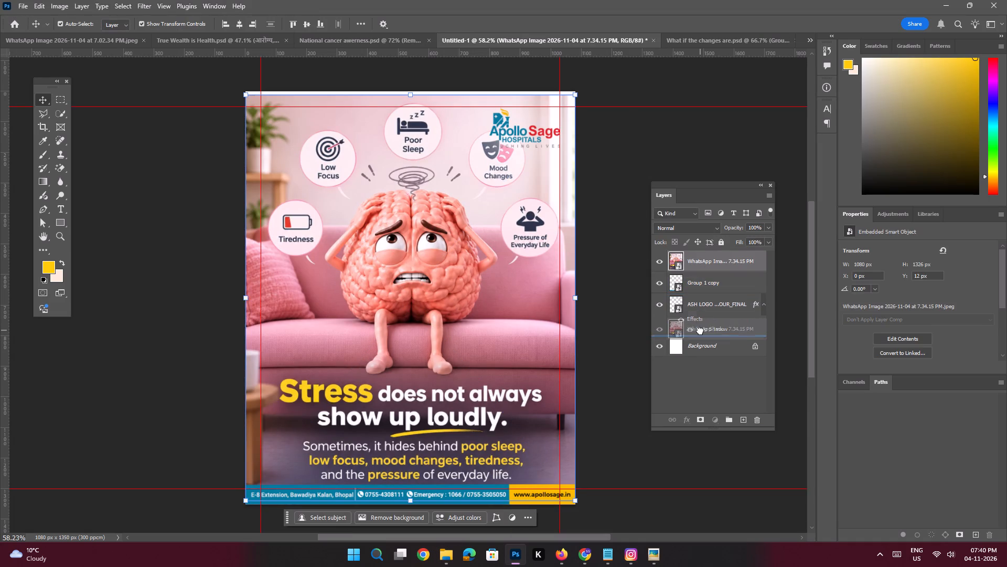
drag(700, 331, 700, 334)
Scale the brain image down to about 955 x 1172 px and move it down to meet the footer bar.
key(space)
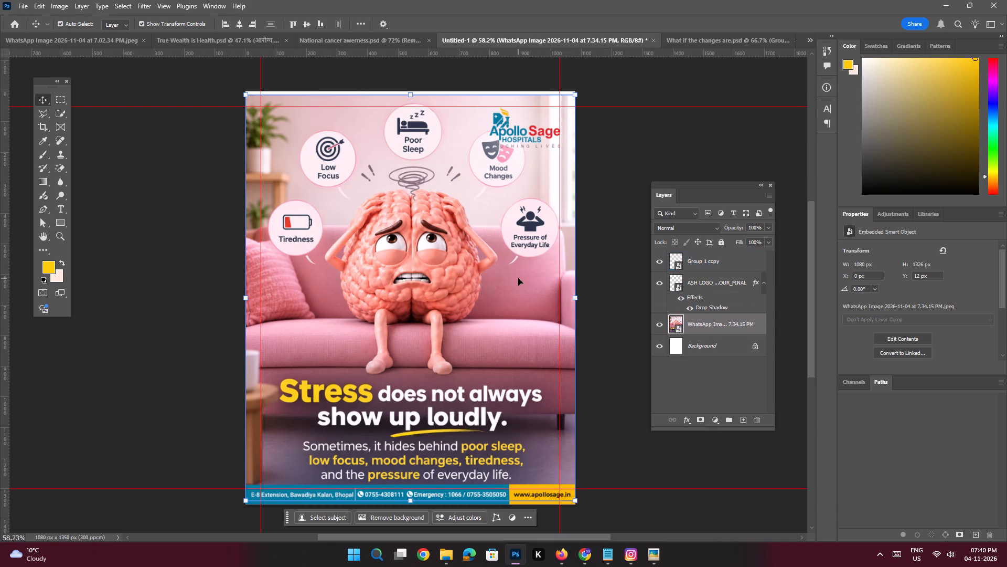
alt+drag(577, 499, 566, 482)
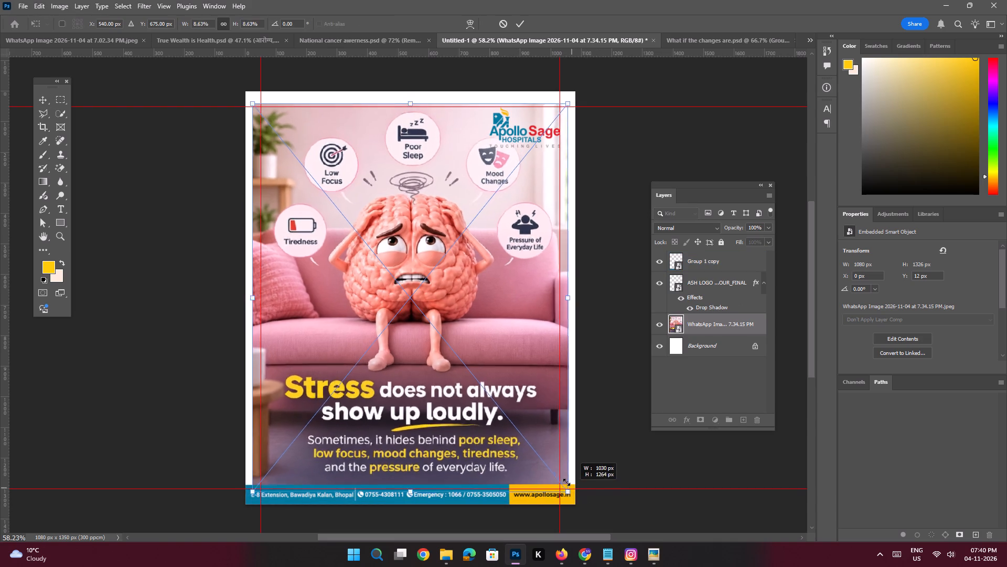
alt+drag(566, 482, 559, 475)
shift+drag(483, 390, 483, 401)
key(Return)
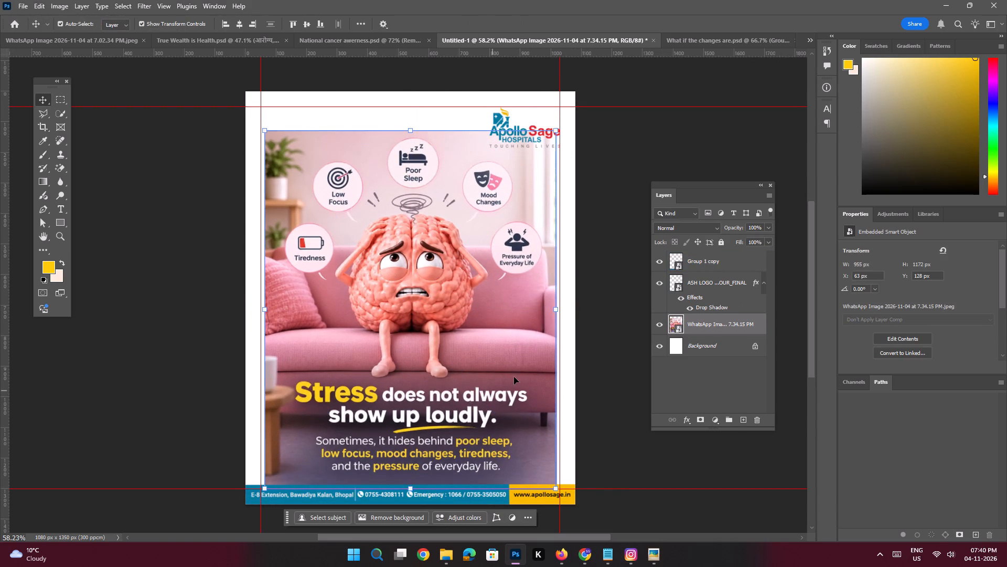
Marquee-select the blank strips above, right and left of the brain image together and enter the Generative Fill prompt "Fill this ima".
key(space)
key(space)
key(space)
key(space)
key(space)
key(space)
key(space)
key(space)
drag(522, 299, 524, 308)
click(63, 100)
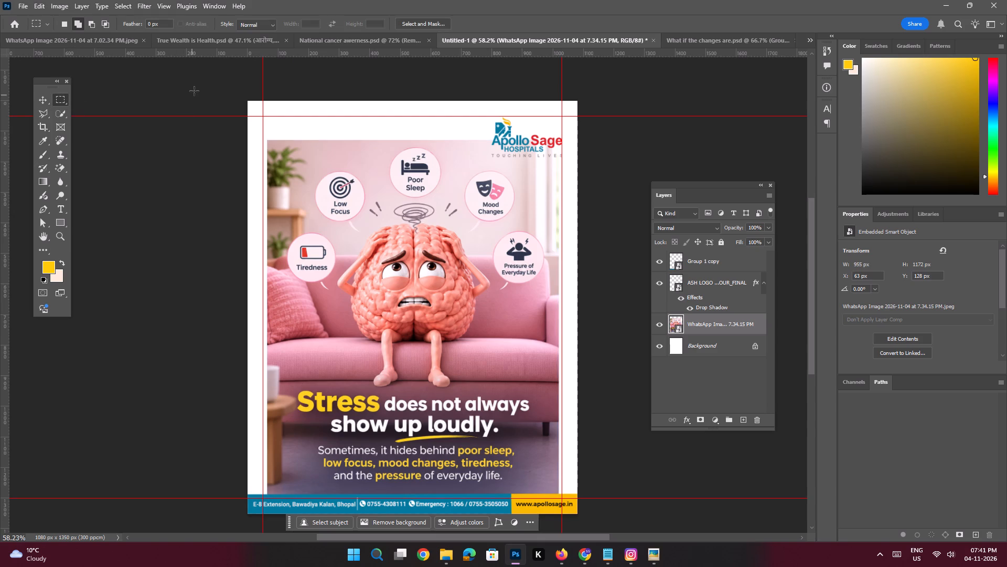
drag(197, 88, 602, 140)
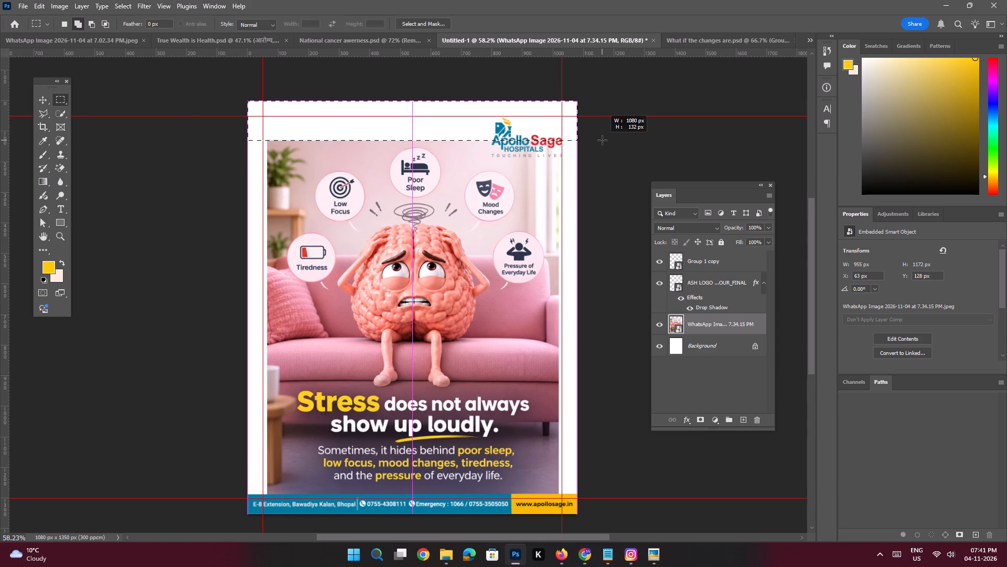
drag(602, 140, 603, 141)
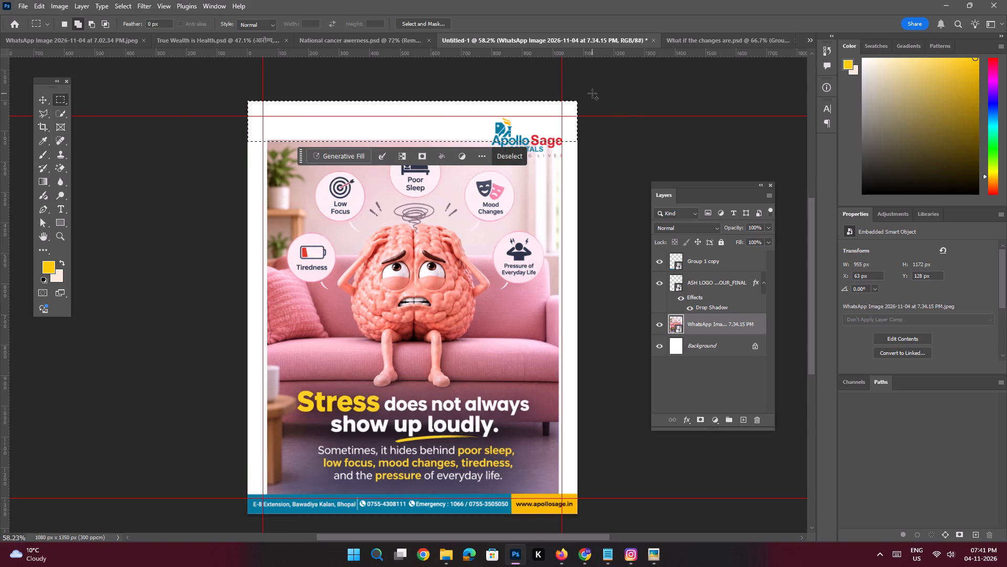
shift+drag(592, 93, 563, 424)
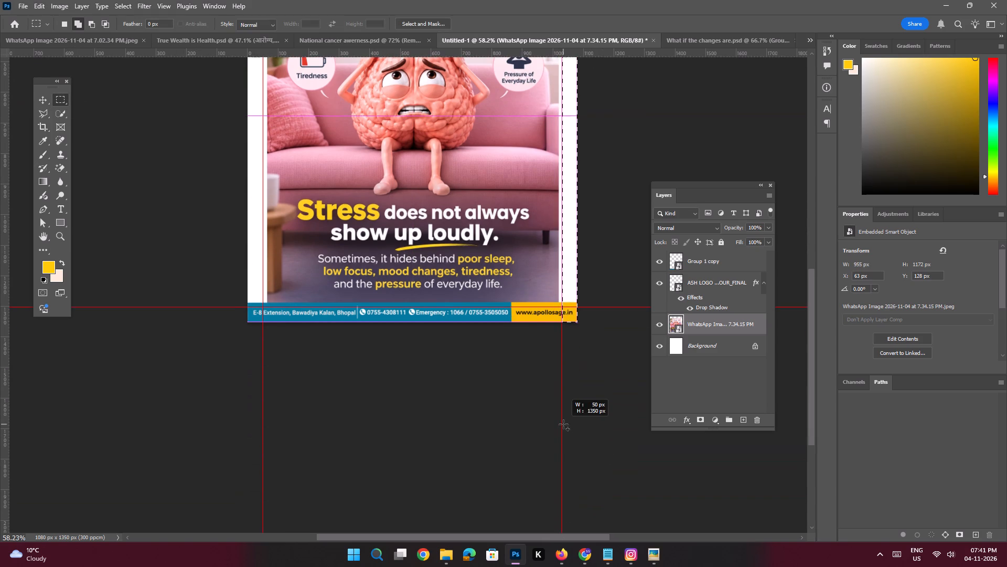
shift+drag(563, 424, 556, 429)
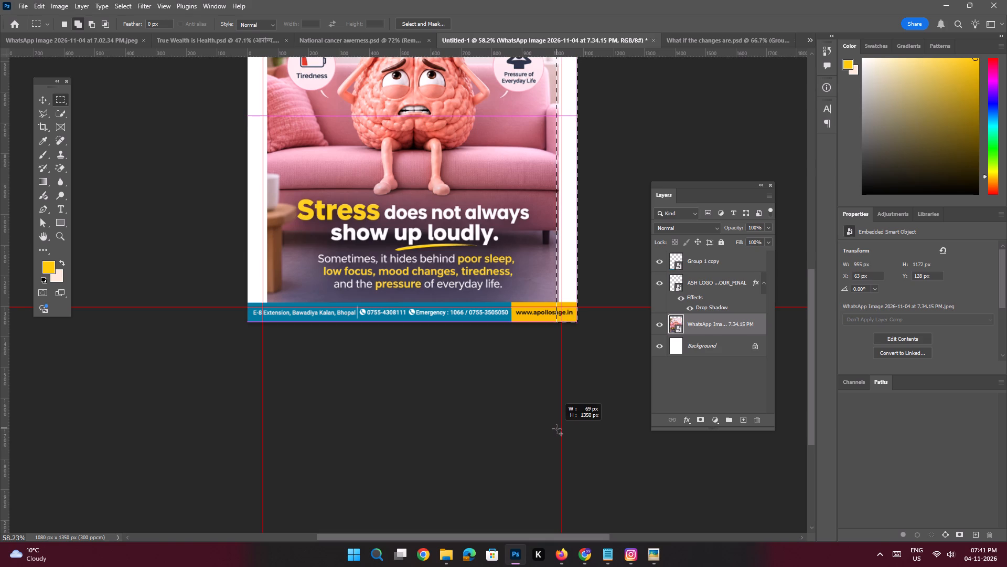
shift+drag(556, 429, 558, 429)
key(space)
key(space)
key(space)
key(space)
key(space)
key(space)
key(space)
key(space)
key(space)
key(space)
key(space)
key(space)
key(space)
key(space)
key(space)
key(space)
key(space)
key(space)
key(space)
key(space)
drag(482, 192, 500, 304)
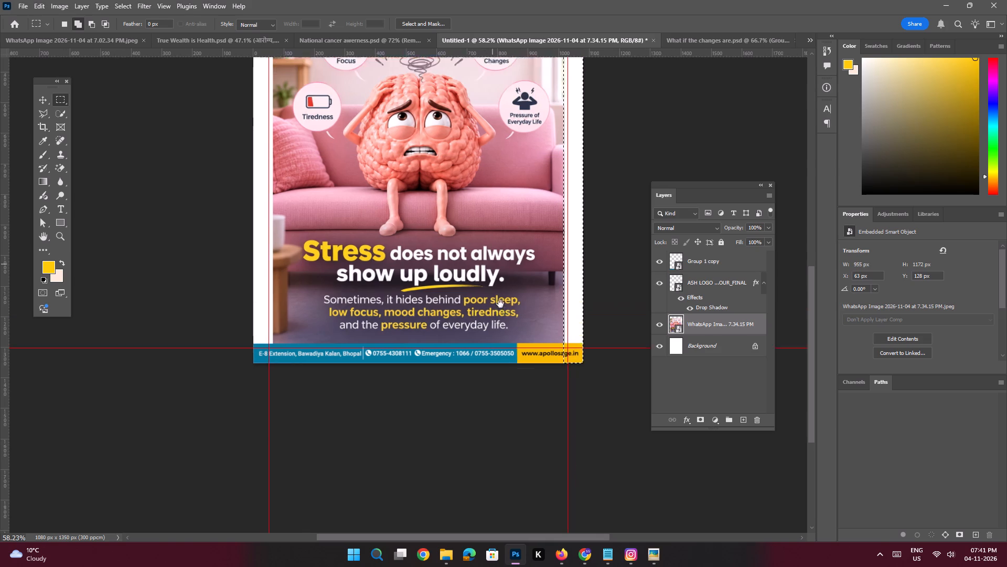
drag(500, 304, 509, 356)
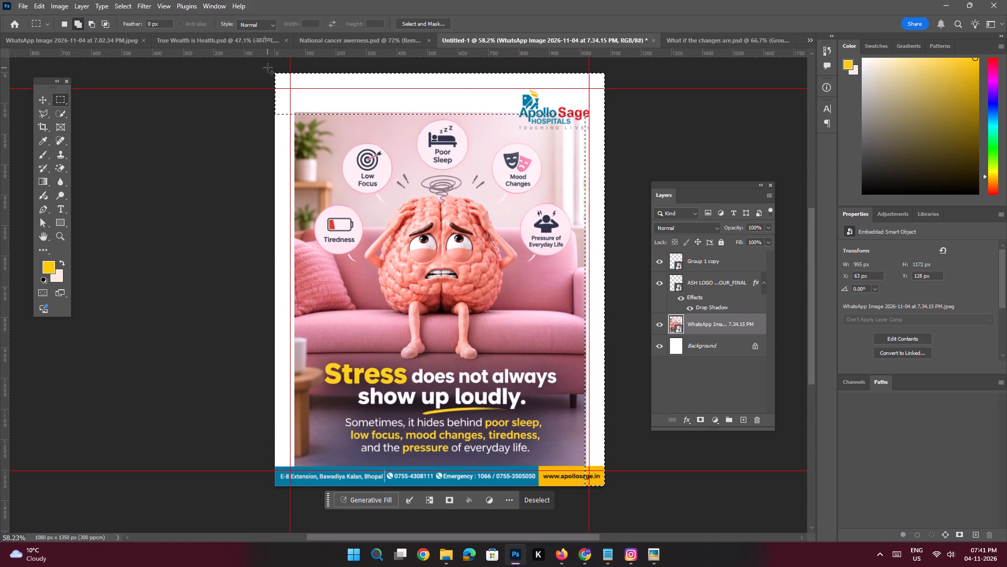
shift+drag(267, 68, 295, 497)
click(376, 497)
text(F)
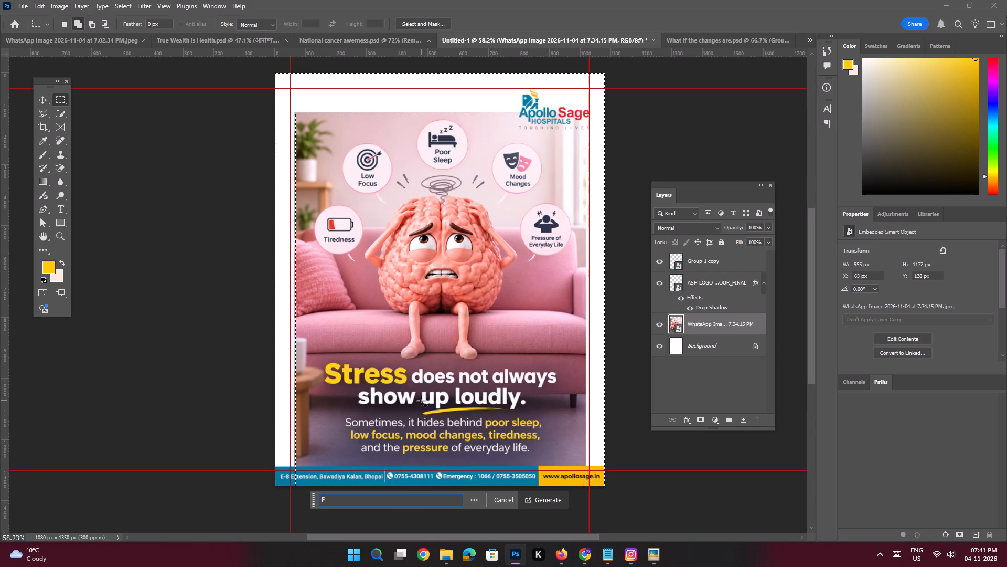
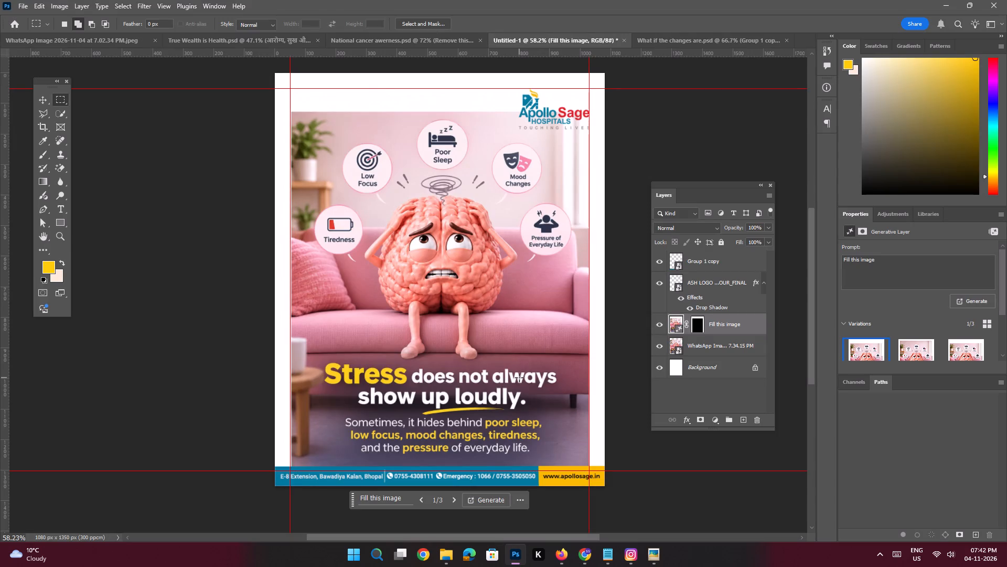
click(909, 356)
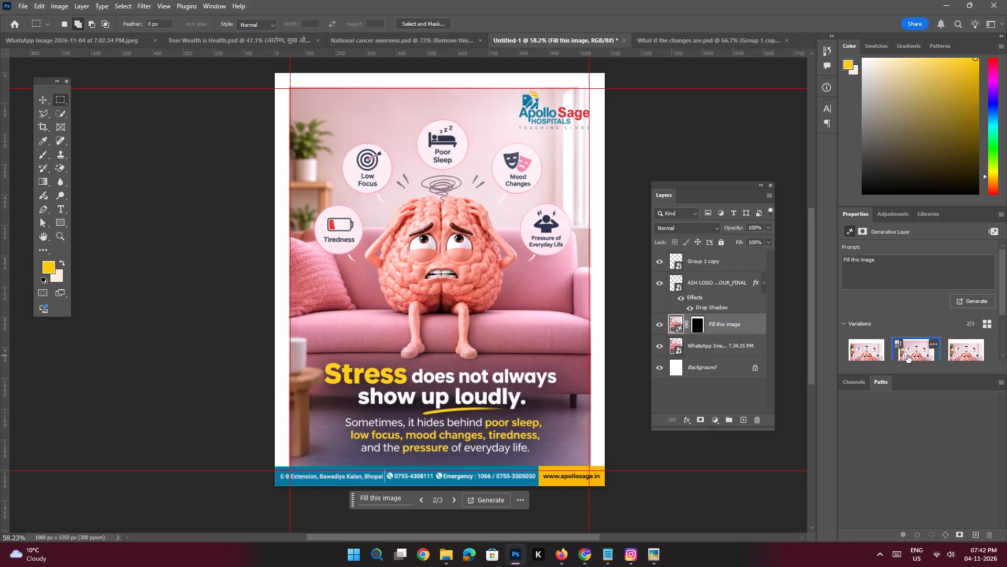
click(958, 355)
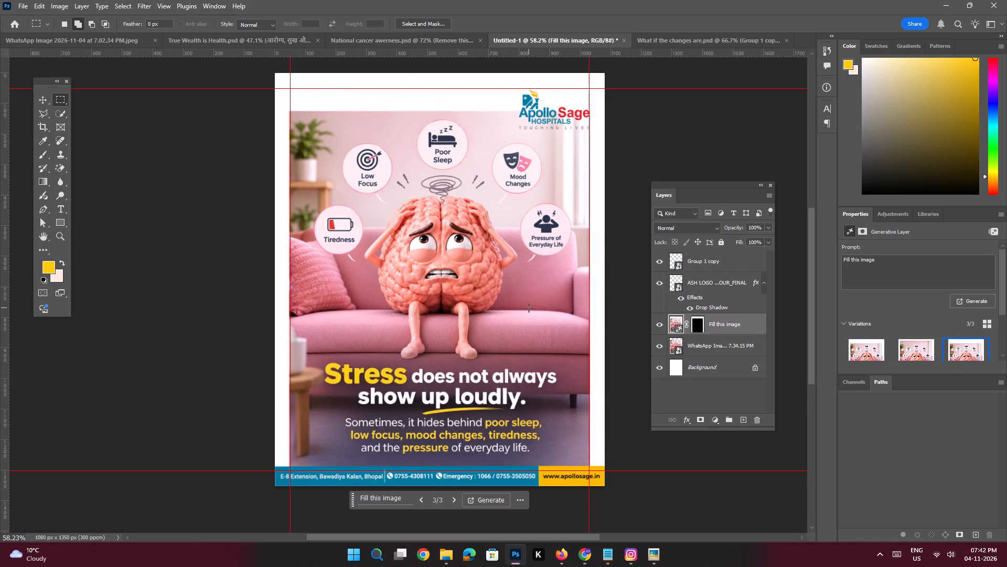
key(ctrl+z)
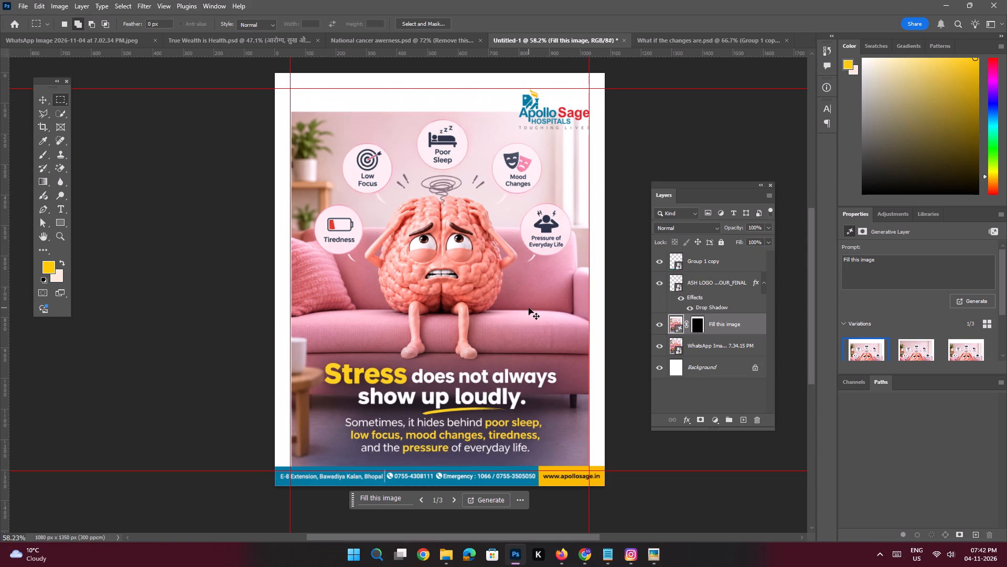
click(758, 421)
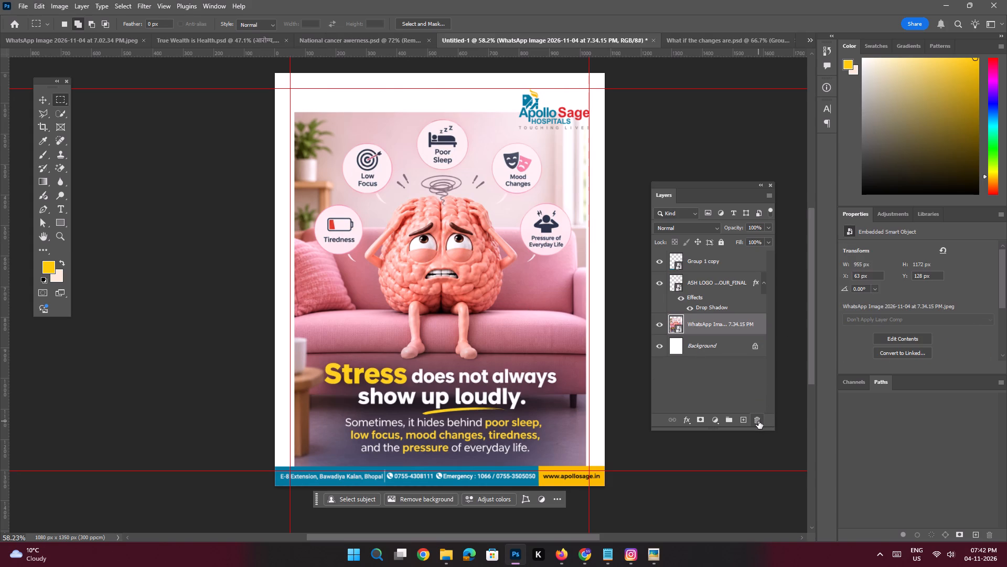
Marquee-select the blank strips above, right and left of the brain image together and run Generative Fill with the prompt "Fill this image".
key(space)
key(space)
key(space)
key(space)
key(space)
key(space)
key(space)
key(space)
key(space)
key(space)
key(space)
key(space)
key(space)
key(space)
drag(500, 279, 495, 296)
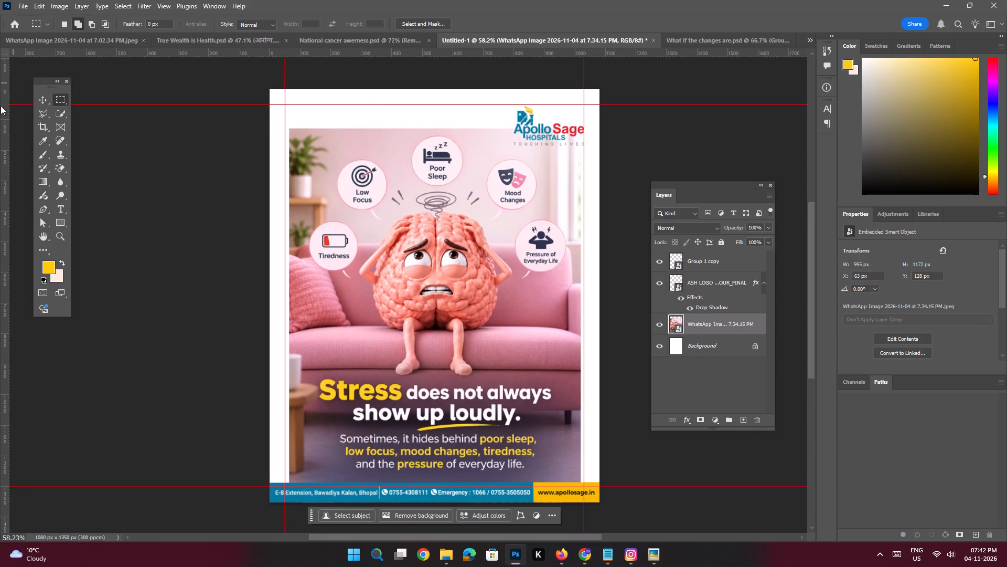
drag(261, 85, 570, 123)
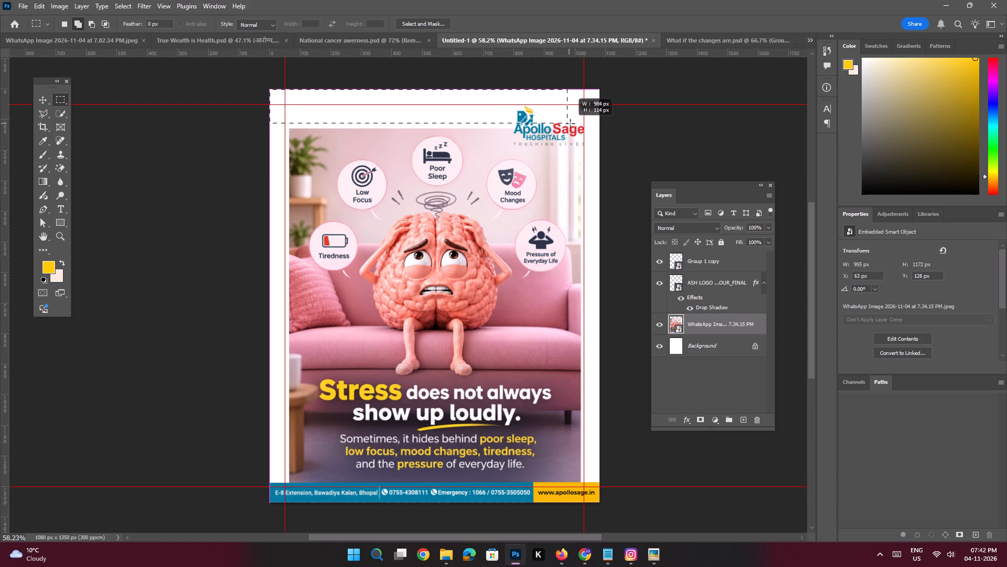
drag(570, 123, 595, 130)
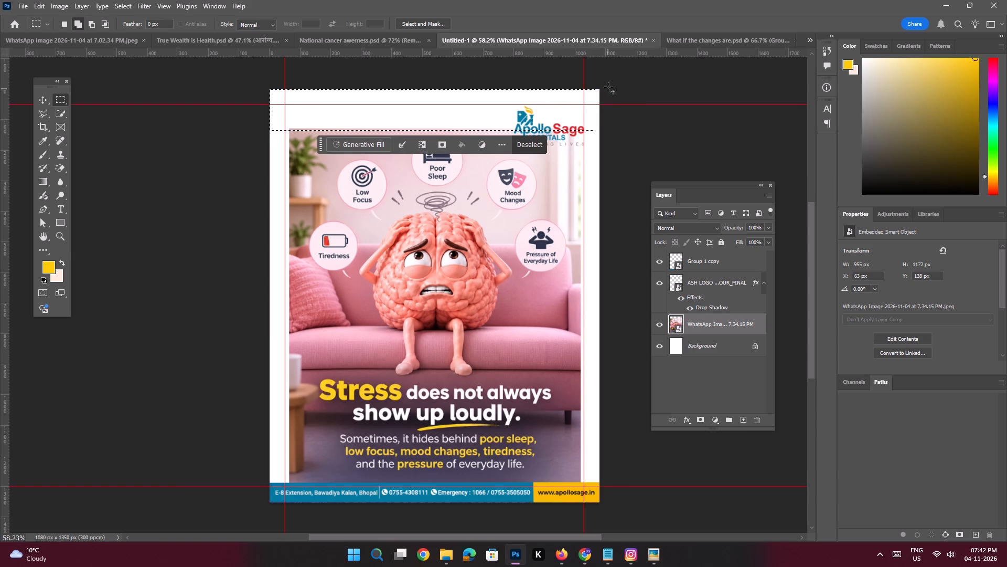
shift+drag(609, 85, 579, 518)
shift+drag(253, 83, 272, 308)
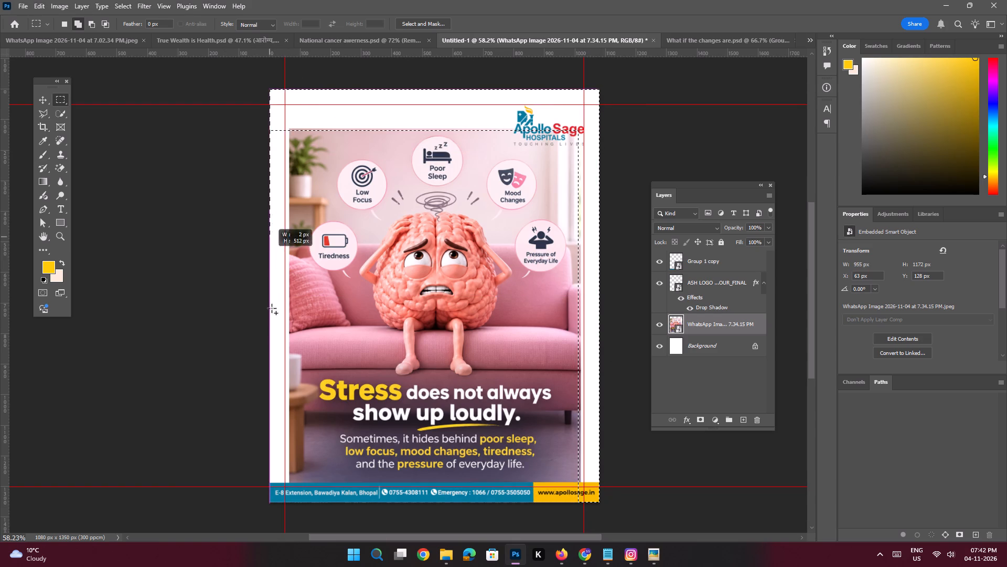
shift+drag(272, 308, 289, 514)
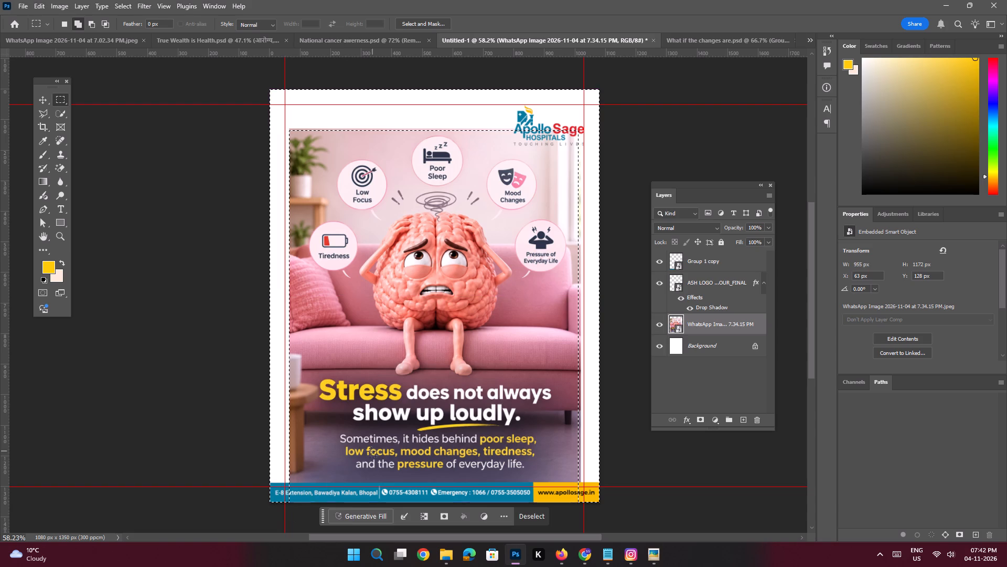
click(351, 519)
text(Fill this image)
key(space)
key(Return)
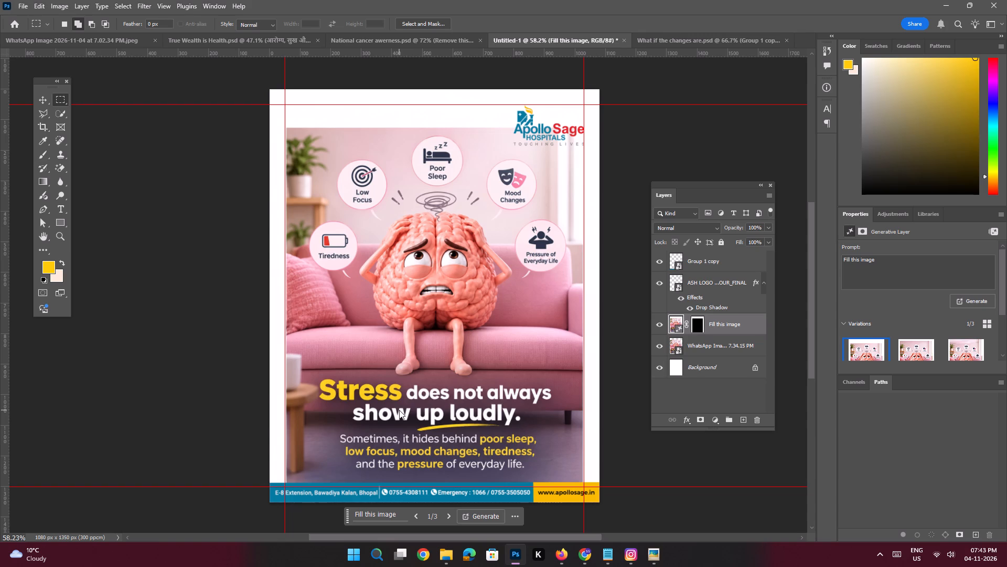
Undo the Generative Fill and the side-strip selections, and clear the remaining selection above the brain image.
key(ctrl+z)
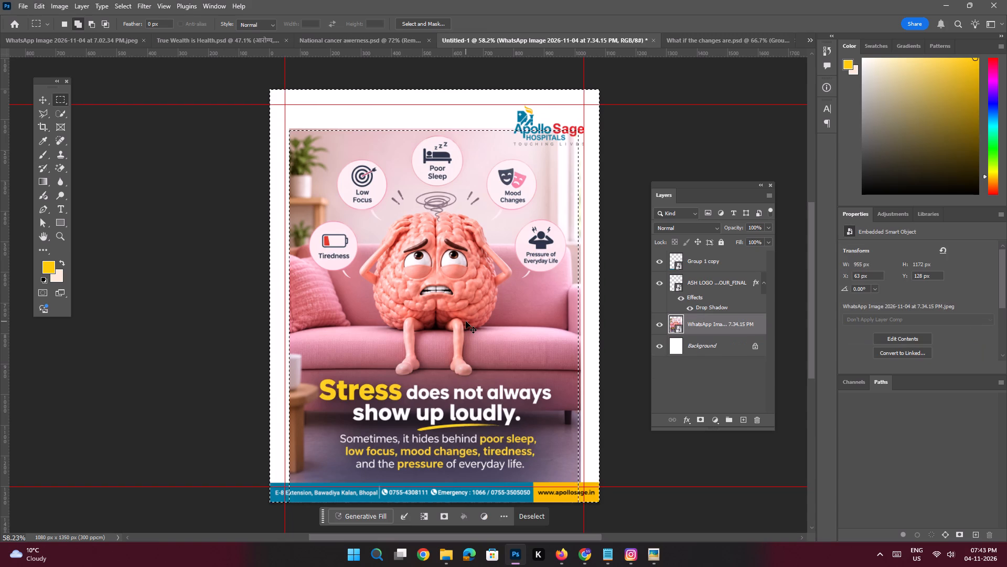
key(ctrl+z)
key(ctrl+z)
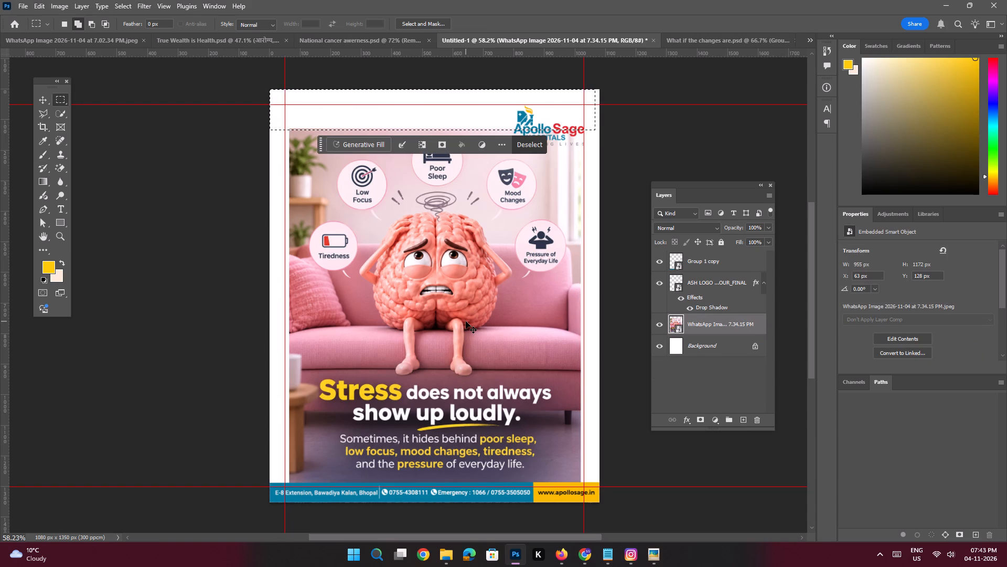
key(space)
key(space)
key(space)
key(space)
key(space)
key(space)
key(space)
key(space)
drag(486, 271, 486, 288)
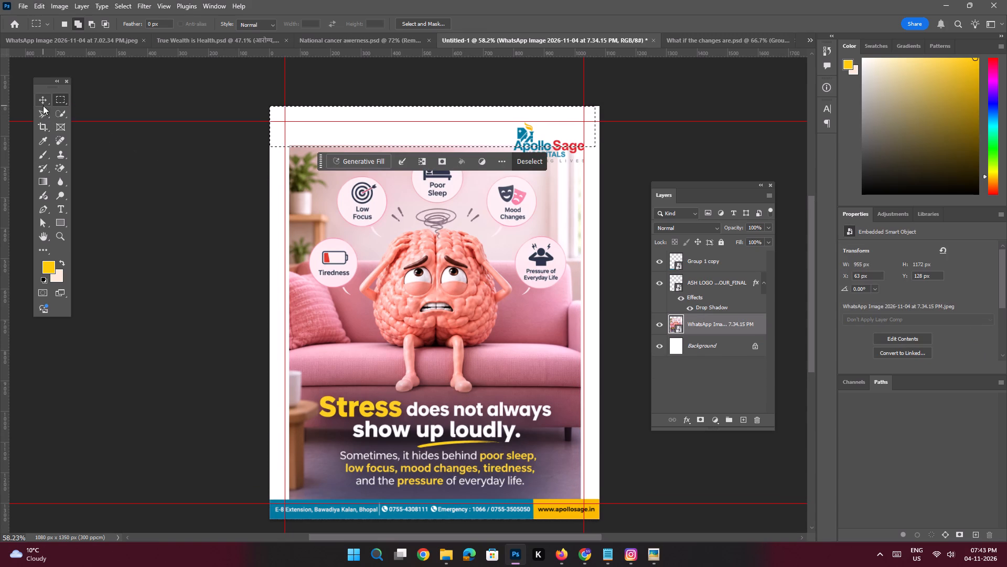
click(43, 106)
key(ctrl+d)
Rasterize the brain image smart object layer so that it can be edited as pixels.
key(space)
key(space)
key(space)
key(space)
drag(445, 258, 445, 275)
key(space)
key(space)
key(space)
key(space)
key(space)
key(space)
key(space)
drag(472, 289, 463, 254)
ctrl+drag(483, 307, 468, 303)
click(510, 278)
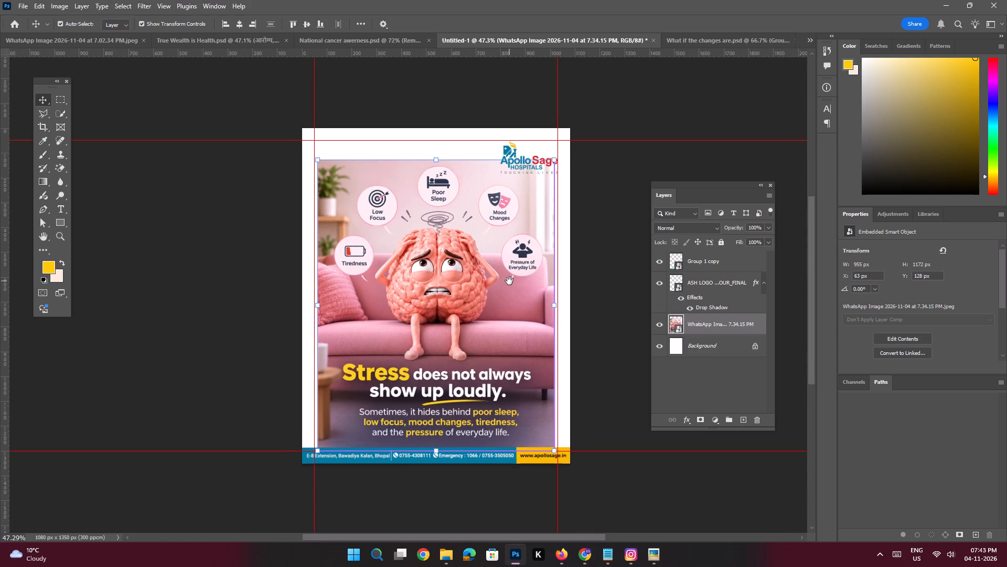
key(e)
click(496, 258)
click(458, 205)
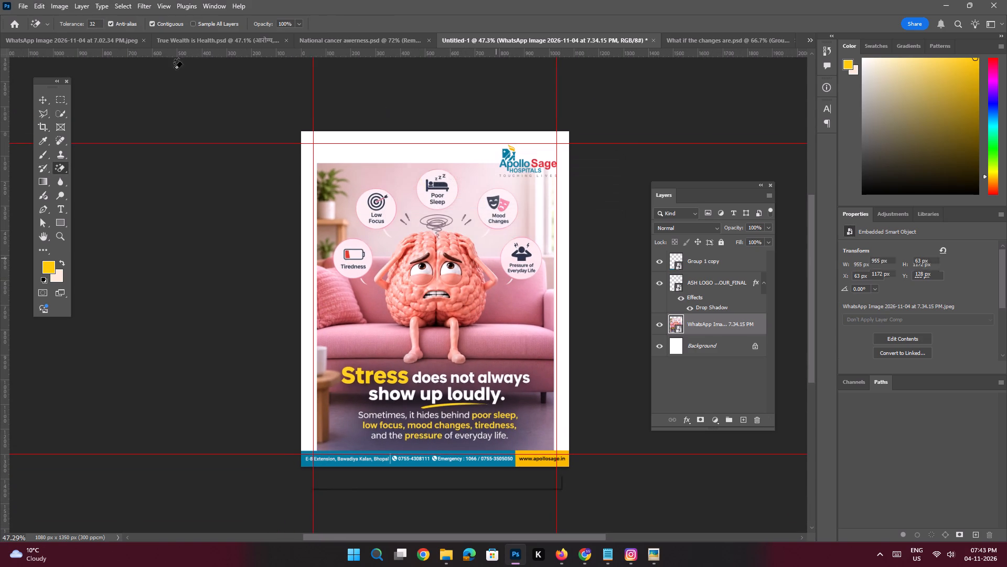
Marquee-select the full-height strip right of the brain image, about 69 x 1350 px, fill it with Content-Aware, and deselect.
click(66, 107)
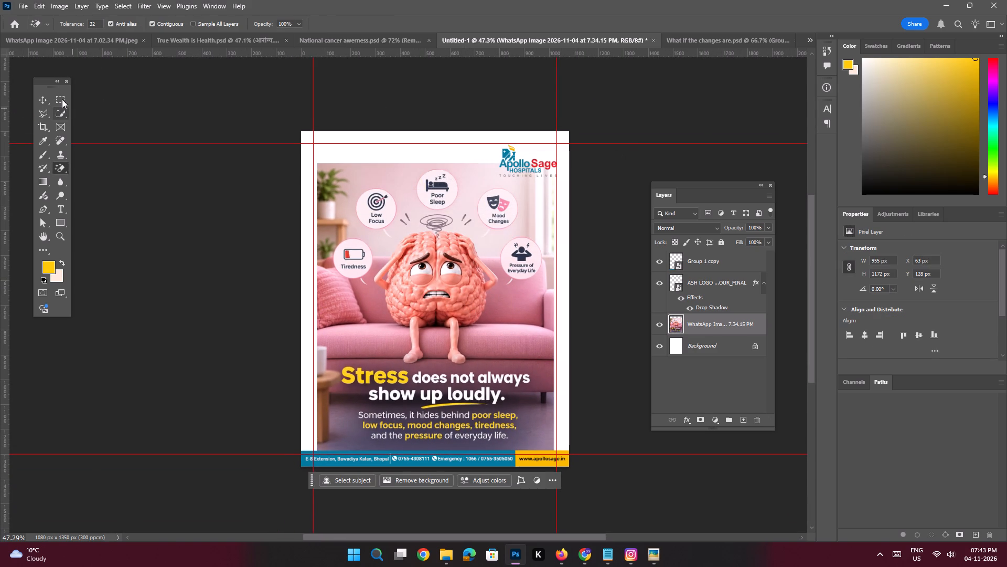
click(62, 99)
drag(598, 123, 577, 564)
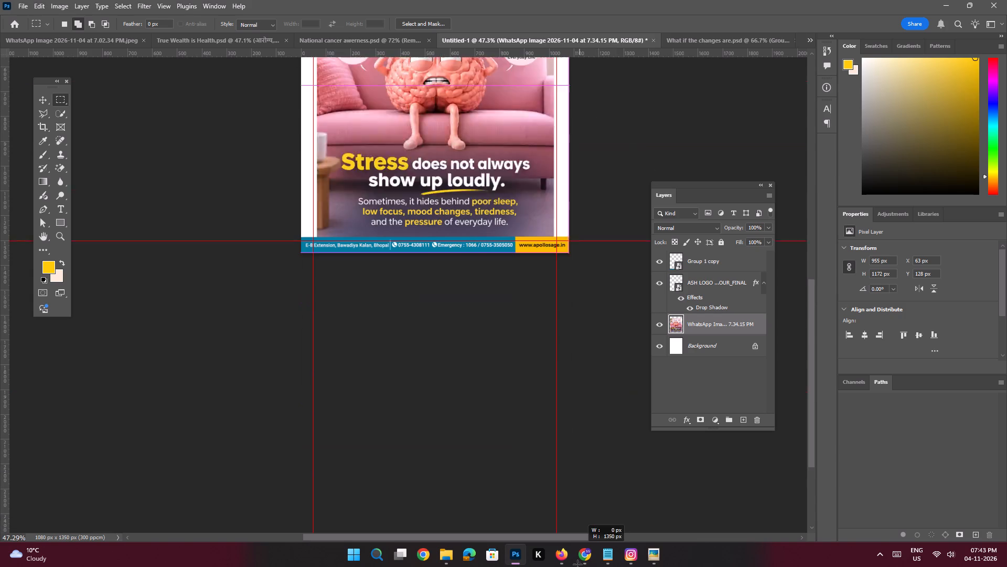
drag(577, 564, 550, 187)
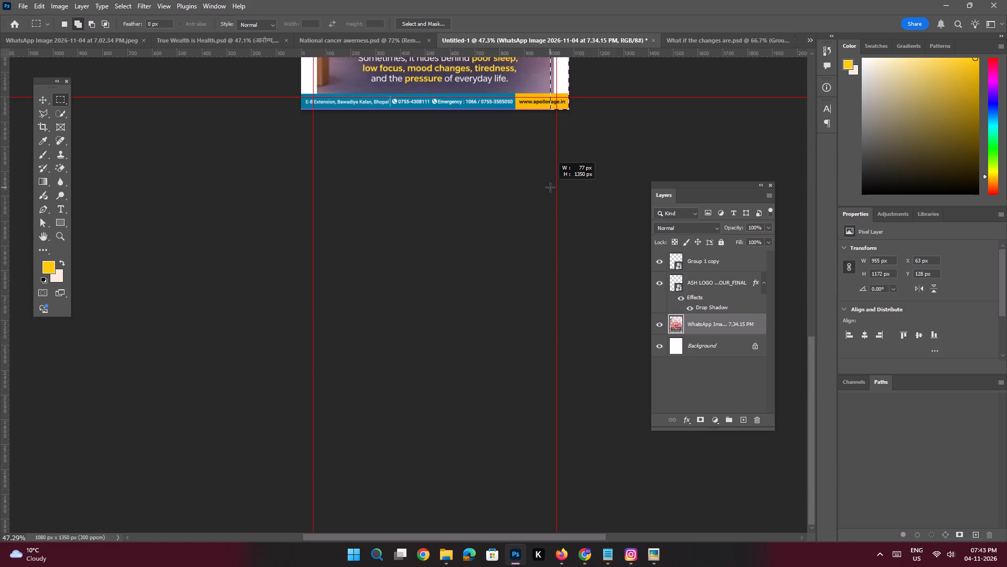
drag(550, 187, 552, 188)
key(space)
key(space)
key(space)
key(space)
key(space)
key(space)
key(space)
key(space)
key(space)
key(space)
key(space)
key(space)
key(space)
key(space)
key(space)
key(space)
key(space)
key(space)
key(space)
key(space)
drag(552, 189, 505, 495)
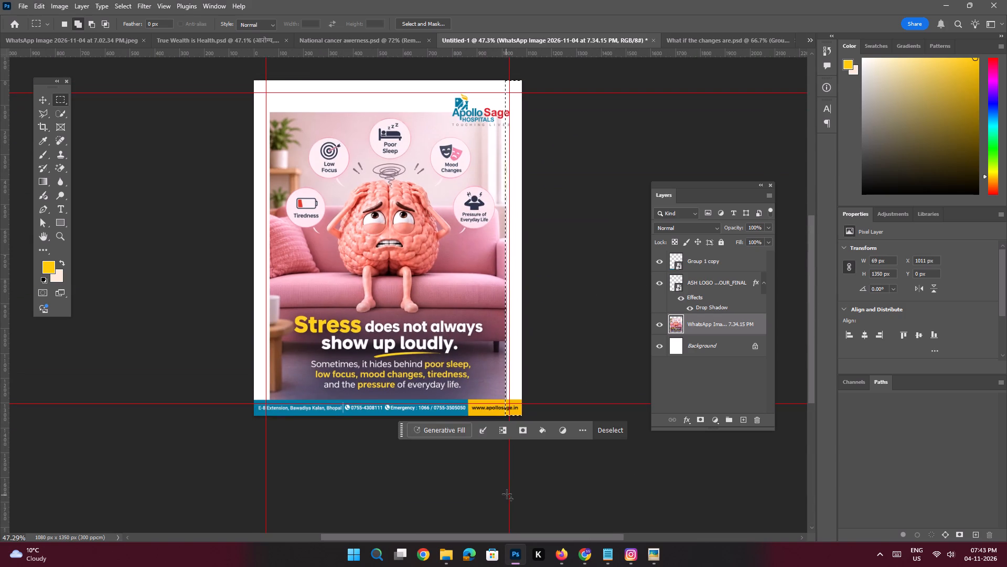
key(shift+BackSpace)
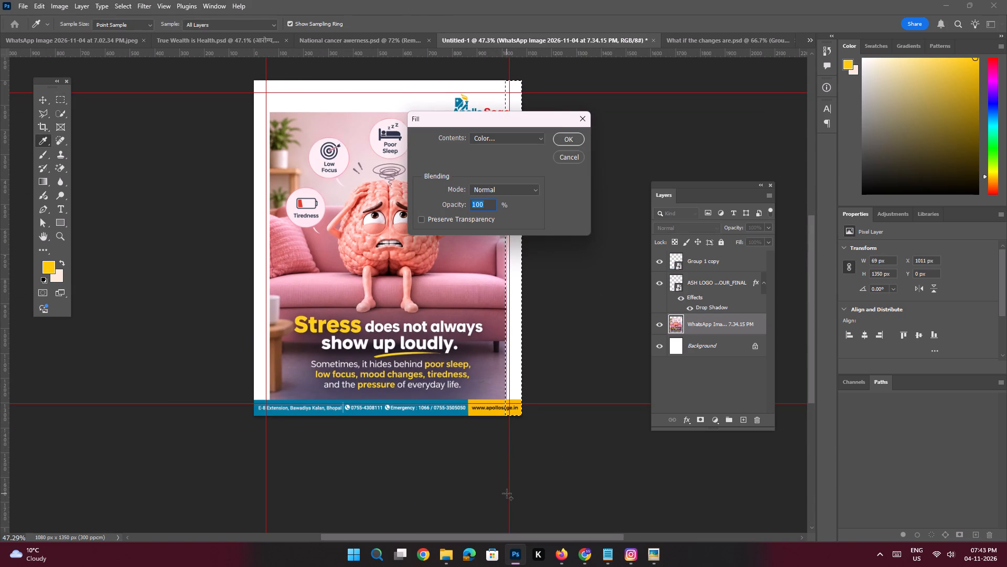
click(503, 135)
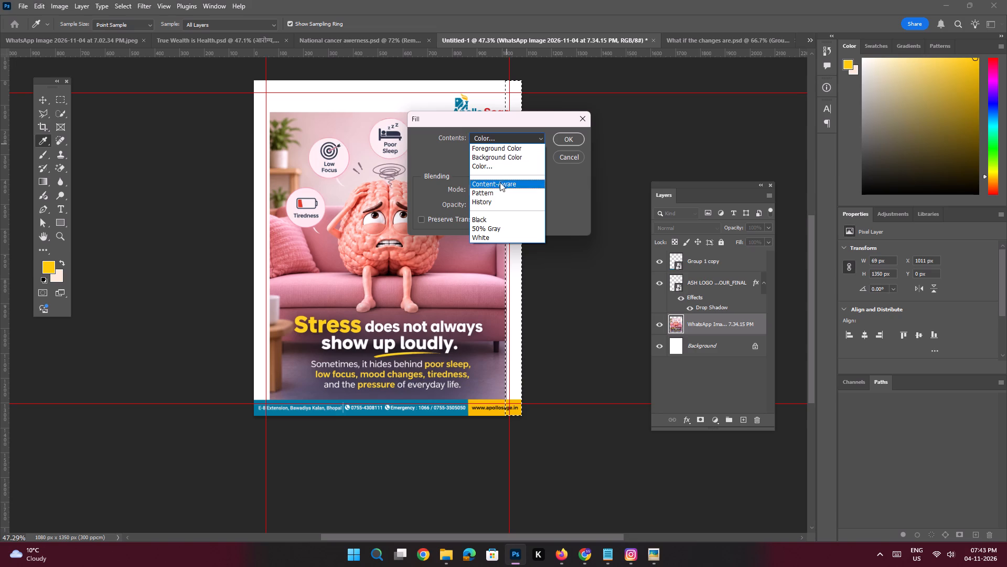
click(500, 184)
click(567, 138)
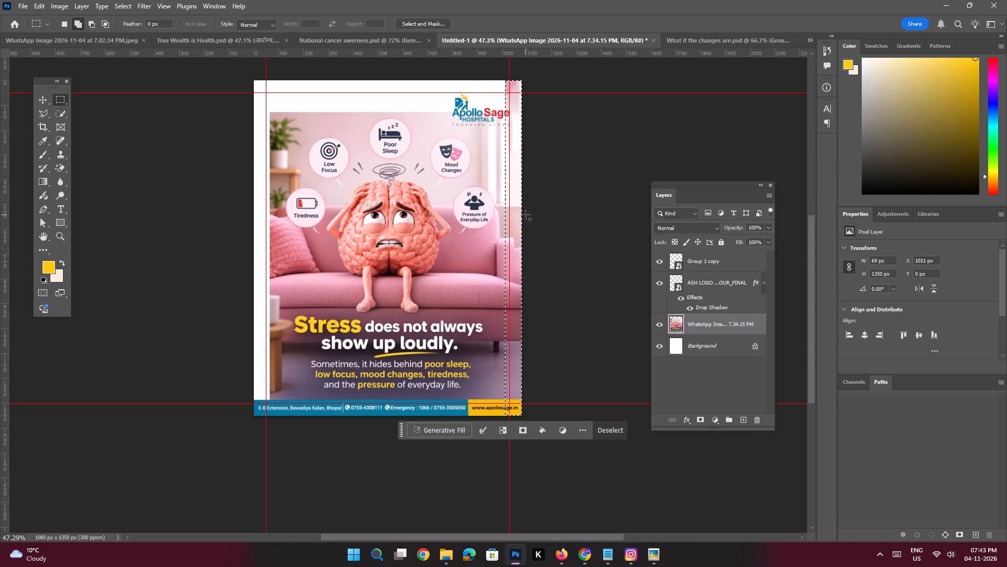
key(ctrl+d)
Marquee-select the blank strip above the brain image, about 1030 x 140 px, fill it with Content-Aware, and deselect.
key(space)
key(space)
key(space)
key(space)
key(space)
key(space)
key(space)
key(space)
drag(470, 192, 472, 270)
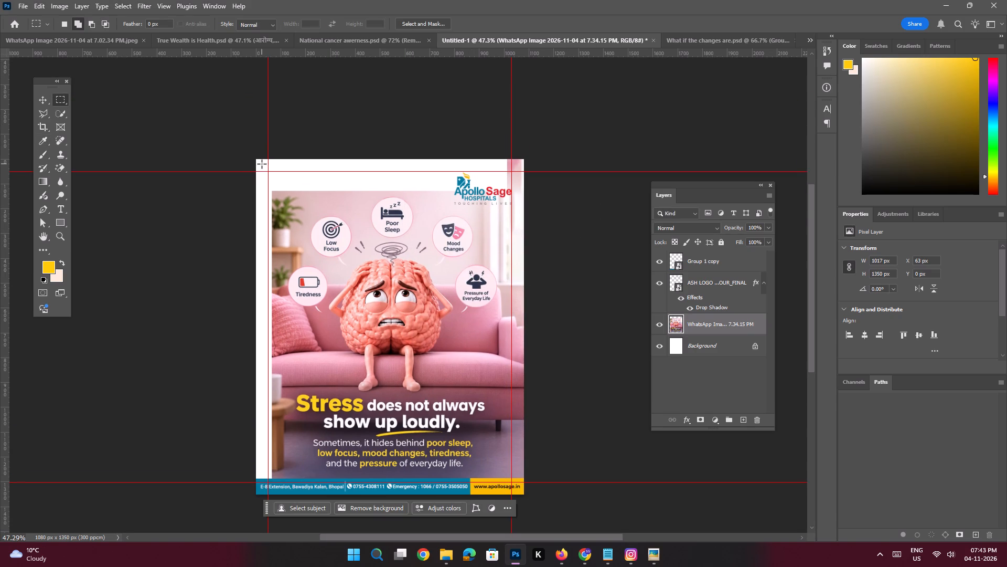
drag(250, 157, 511, 191)
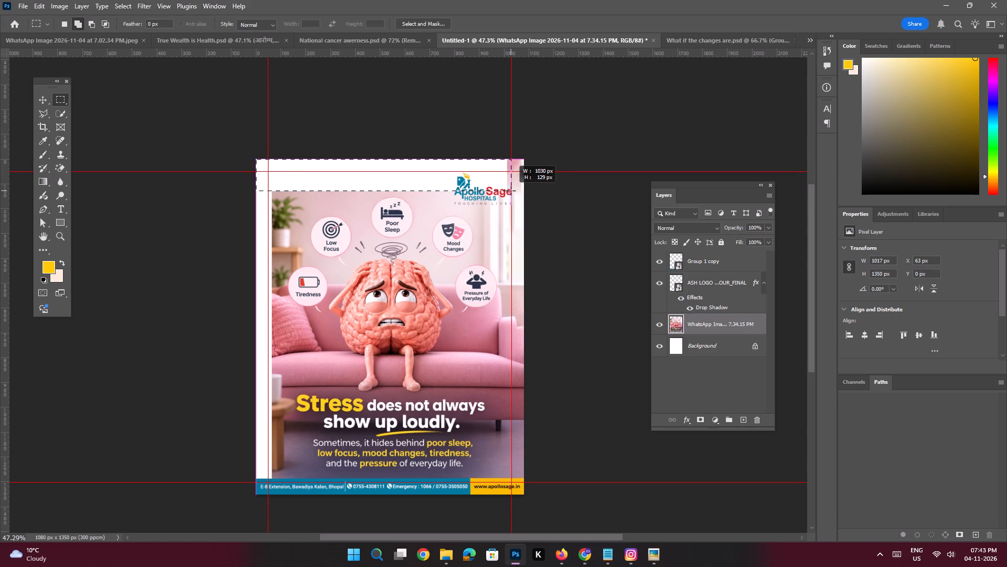
drag(511, 191, 509, 193)
key(shift+BackSpace)
key(Return)
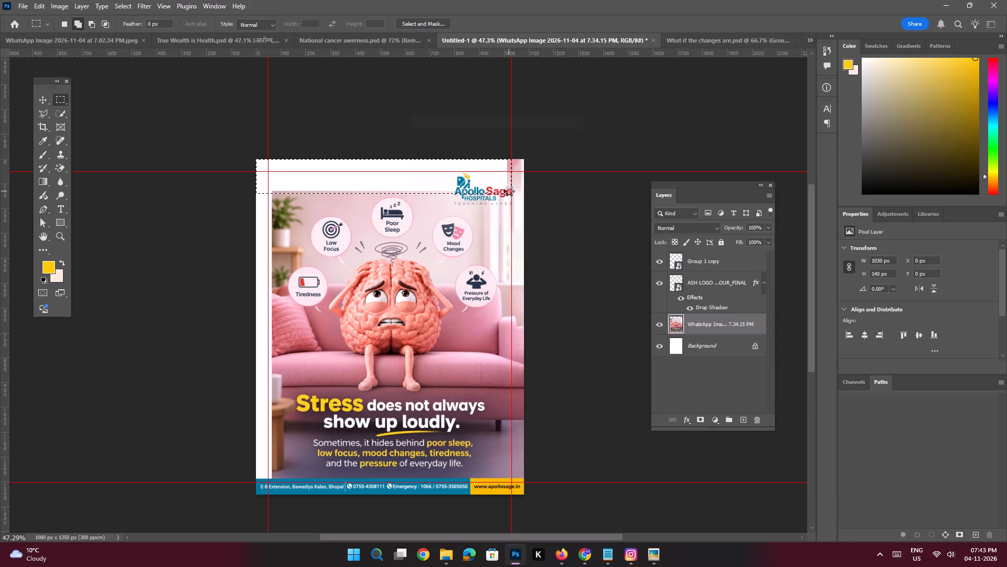
key(ctrl+d)
Marquee-select the blank strip left of the brain image, about 74 x 1243 px, fill it with Content-Aware, and deselect.
key(space)
key(space)
key(space)
key(space)
key(space)
key(space)
key(space)
key(space)
drag(352, 247, 375, 241)
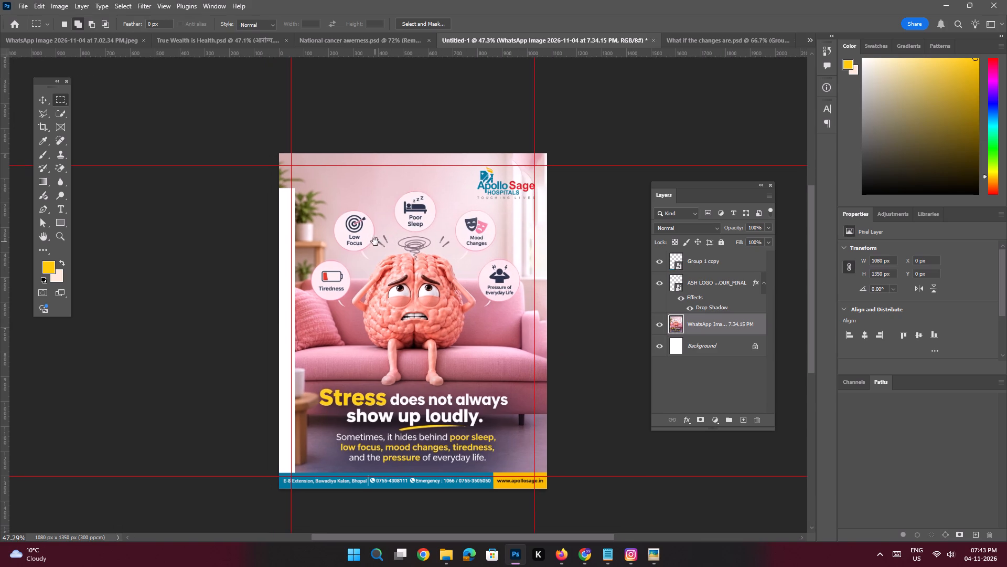
drag(375, 241, 376, 241)
drag(271, 180, 290, 504)
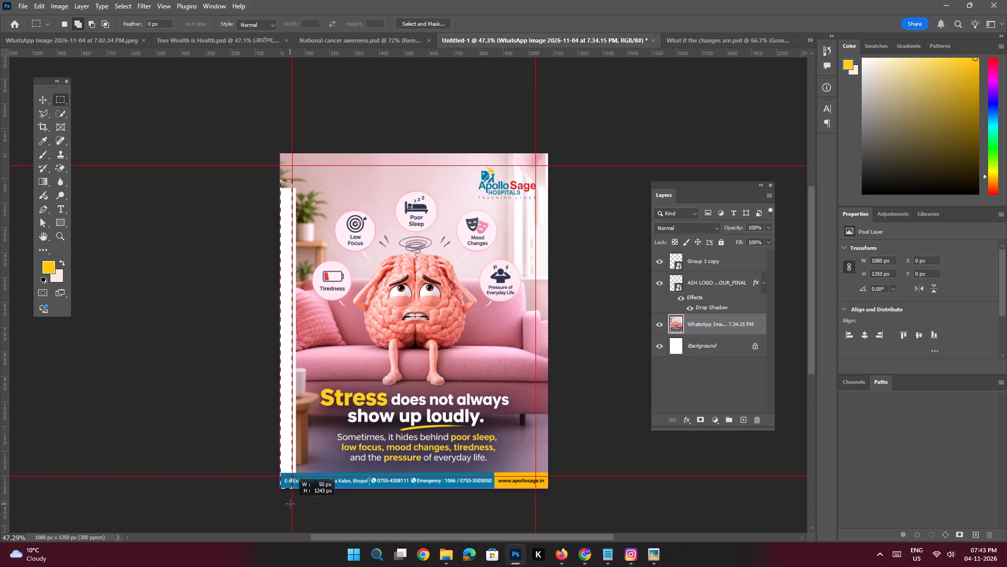
drag(290, 504, 298, 510)
key(shift+BackSpace)
key(Return)
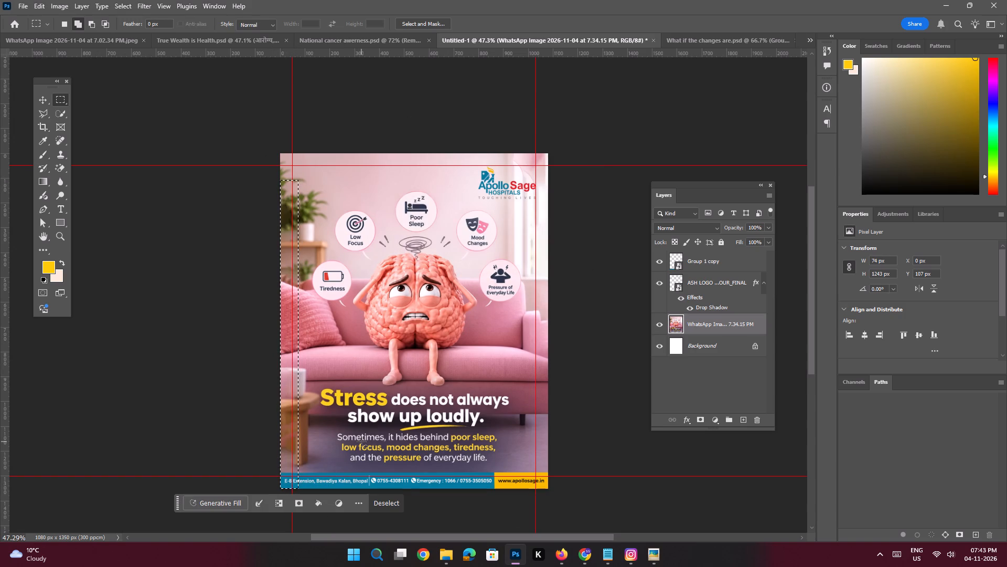
key(ctrl+d)
Deselect, outline the baked-in headline "Stress does not always show up loudly." with the Polygonal Lasso, and Generative Fill it with "Remove this Text".
key(space)
key(space)
key(space)
key(space)
key(space)
key(space)
key(space)
key(space)
drag(396, 408, 392, 378)
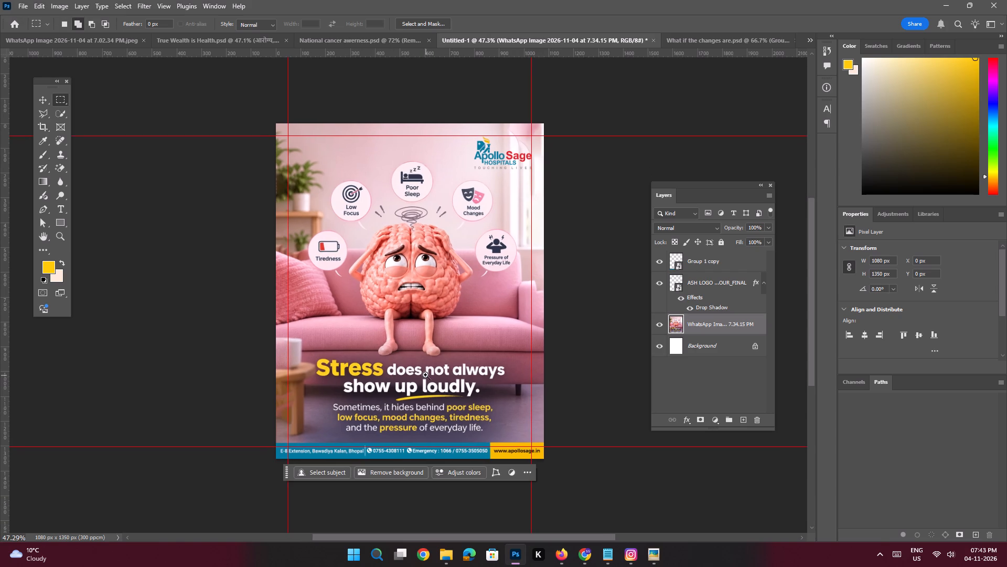
ctrl+drag(425, 375, 449, 412)
drag(463, 396, 455, 393)
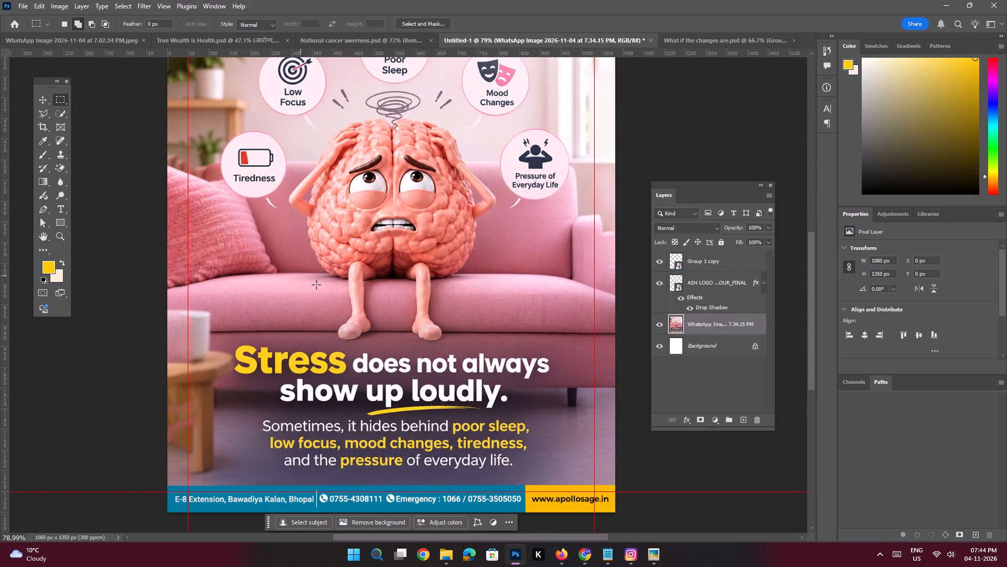
click(49, 114)
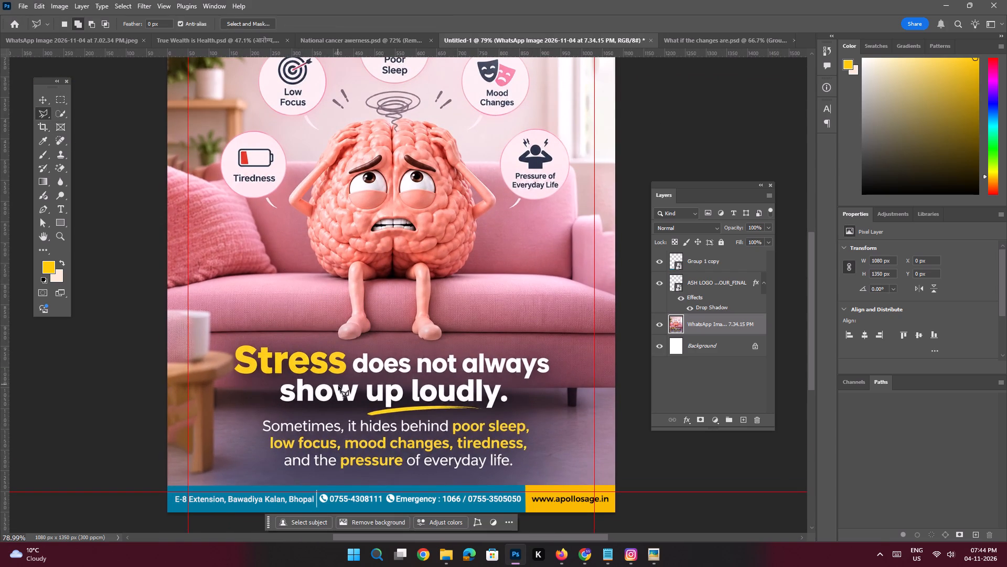
click(296, 349)
shift+click(400, 356)
click(505, 353)
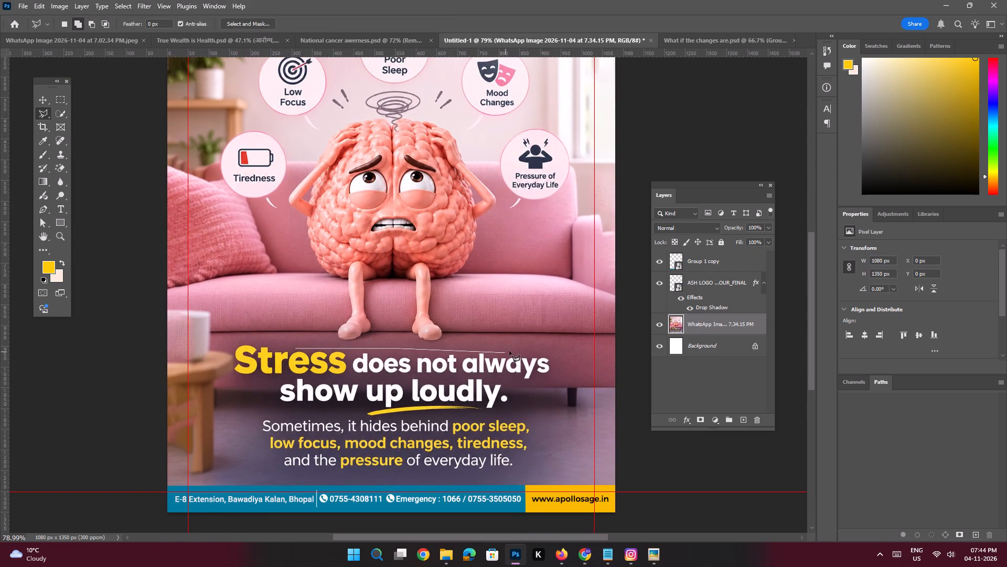
click(535, 351)
click(559, 354)
click(562, 375)
drag(552, 396, 543, 398)
click(500, 411)
click(482, 415)
click(369, 417)
click(359, 414)
click(347, 406)
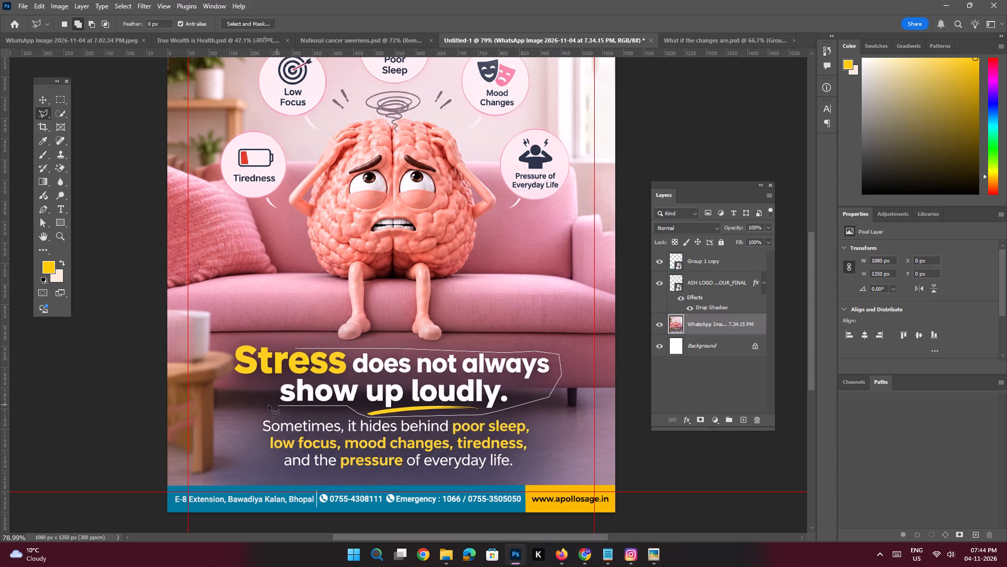
shift+click(269, 405)
click(263, 385)
click(234, 376)
click(234, 367)
click(231, 353)
click(235, 340)
click(291, 341)
click(295, 349)
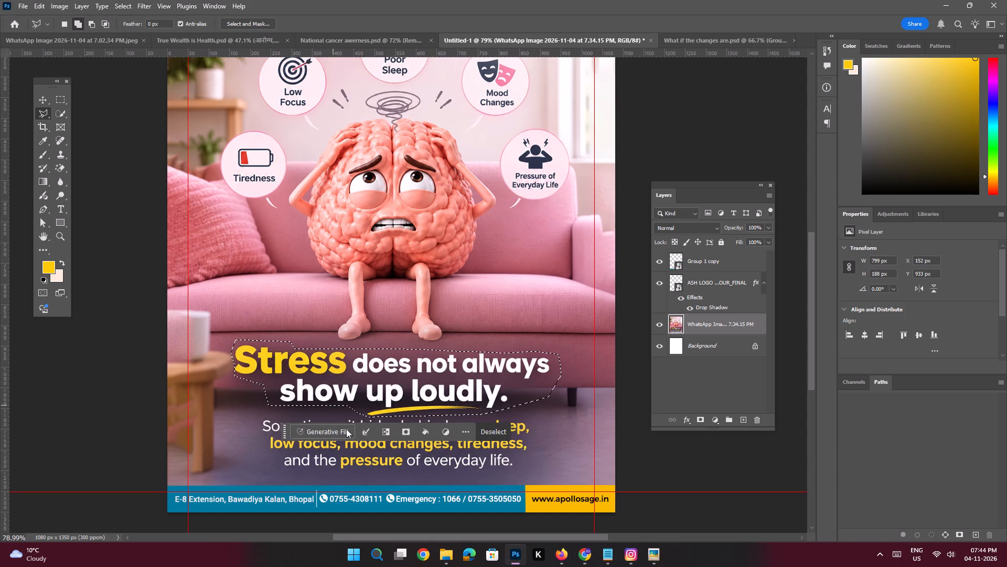
click(332, 432)
text(Remove this Text)
key(Return)
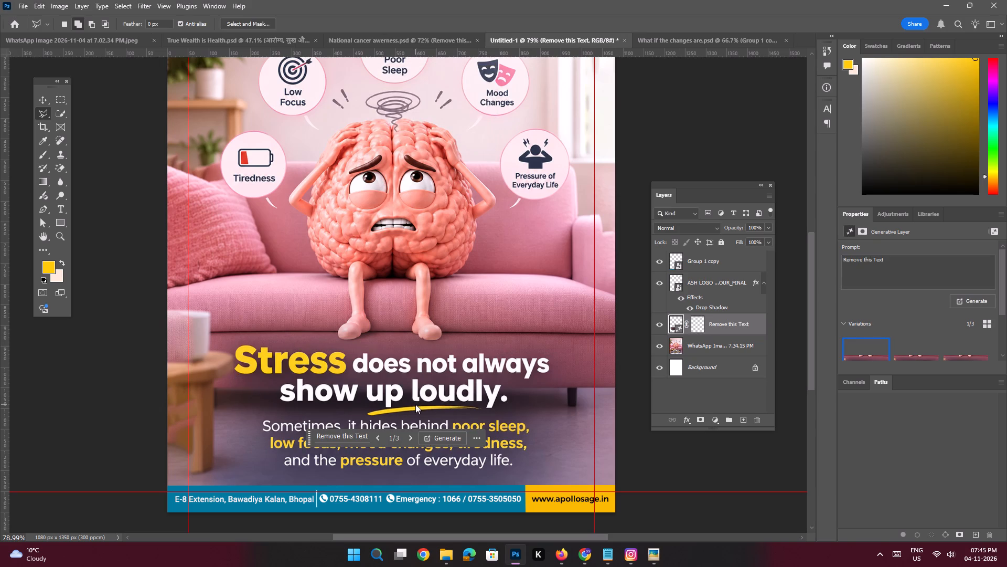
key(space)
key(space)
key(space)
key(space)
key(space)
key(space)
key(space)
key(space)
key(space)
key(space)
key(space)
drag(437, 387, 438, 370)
click(563, 556)
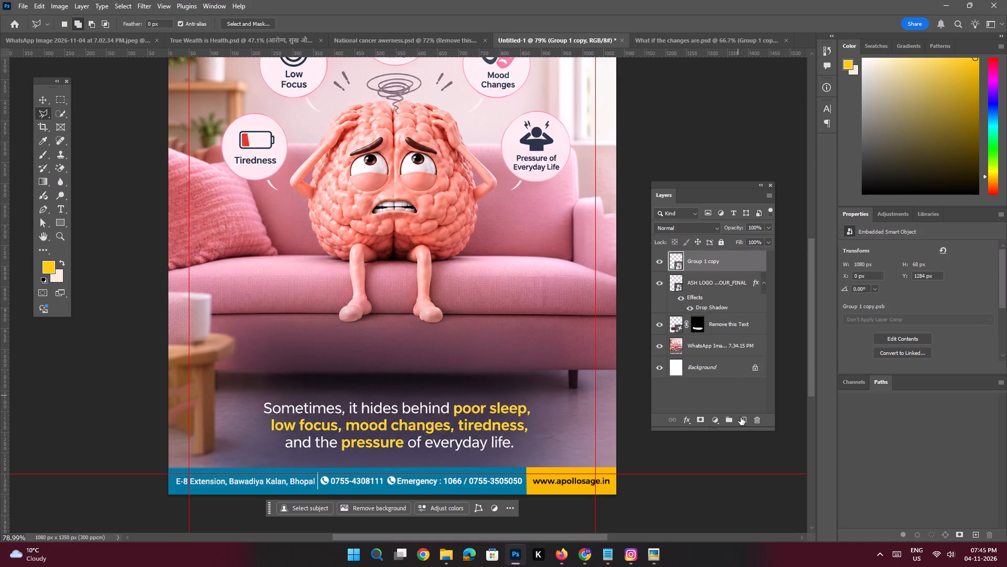
click(742, 421)
key(t)
click(344, 367)
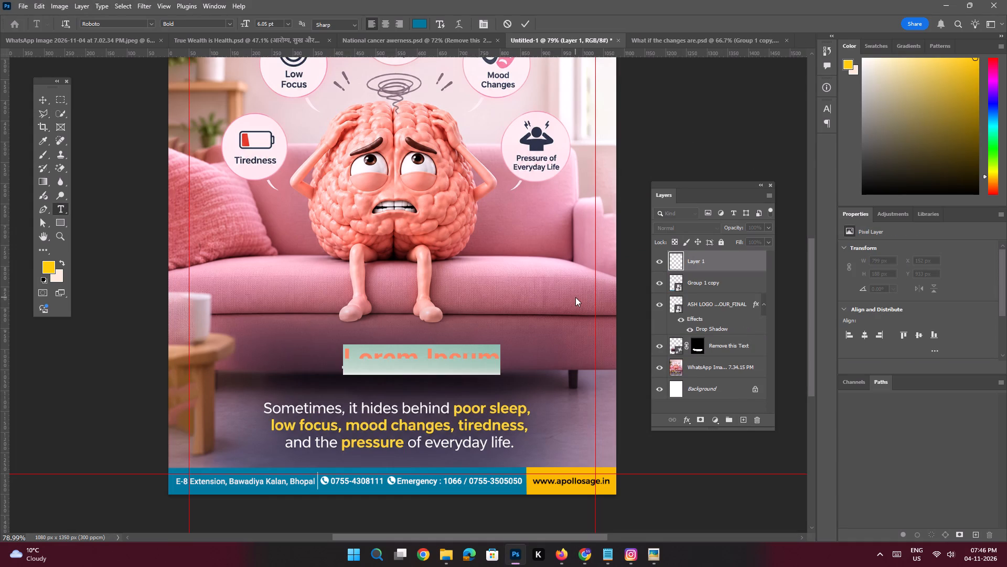
key(ctrl+v)
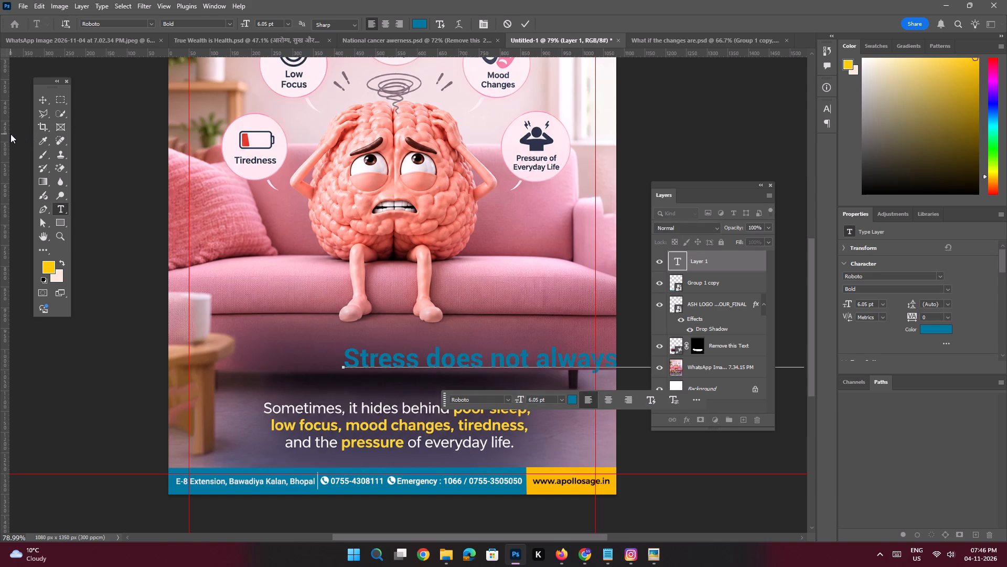
click(43, 96)
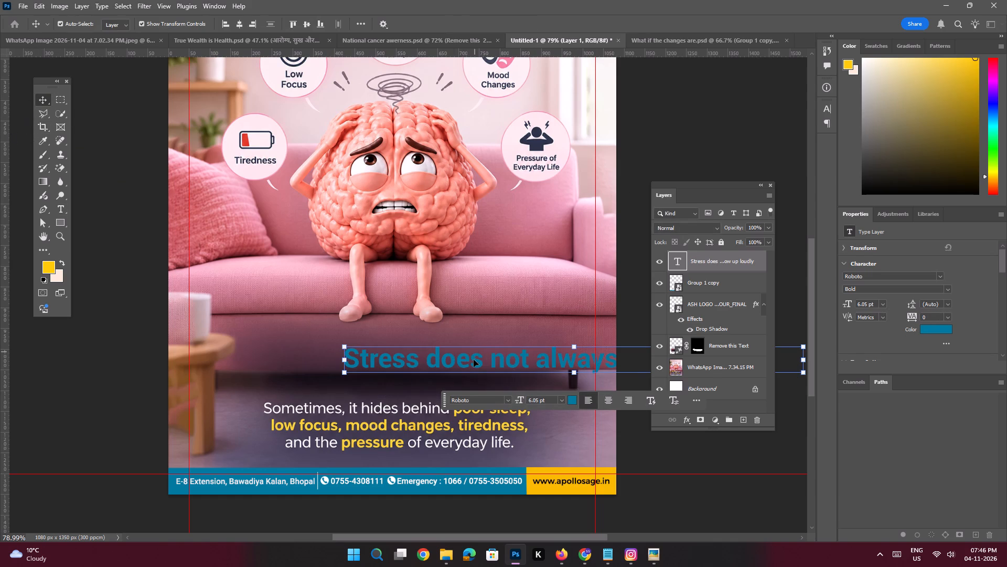
Shift the headline toward the poster's centre, break it into two lines before "show up loudly", and centre-align the text.
drag(472, 360, 406, 358)
click(397, 505)
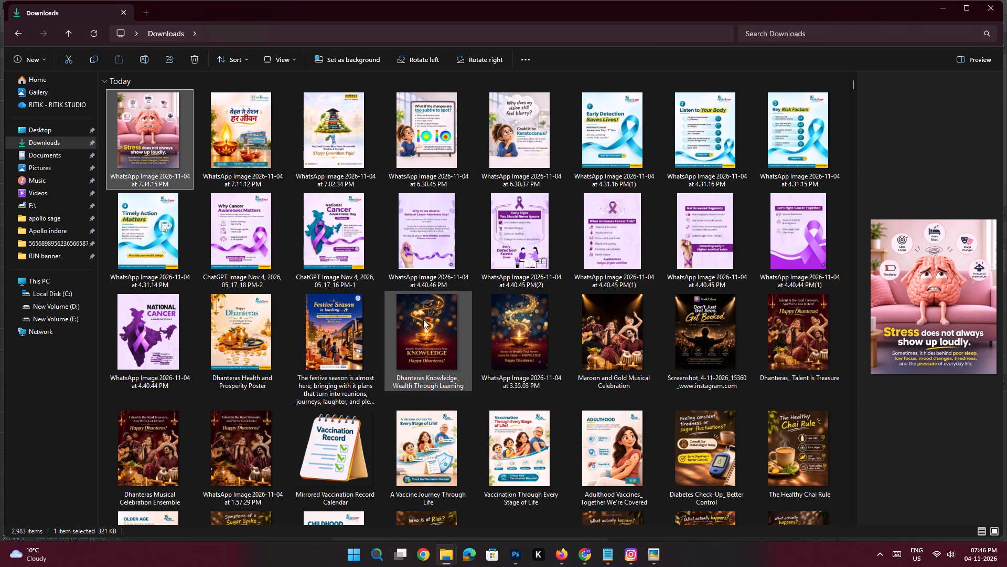
key(alt+Tab)
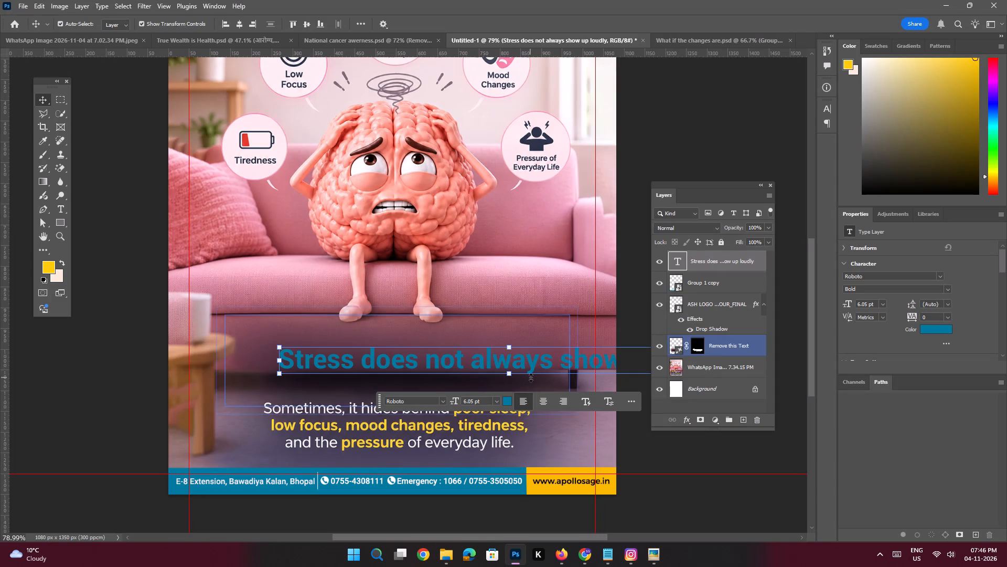
double_click(558, 362)
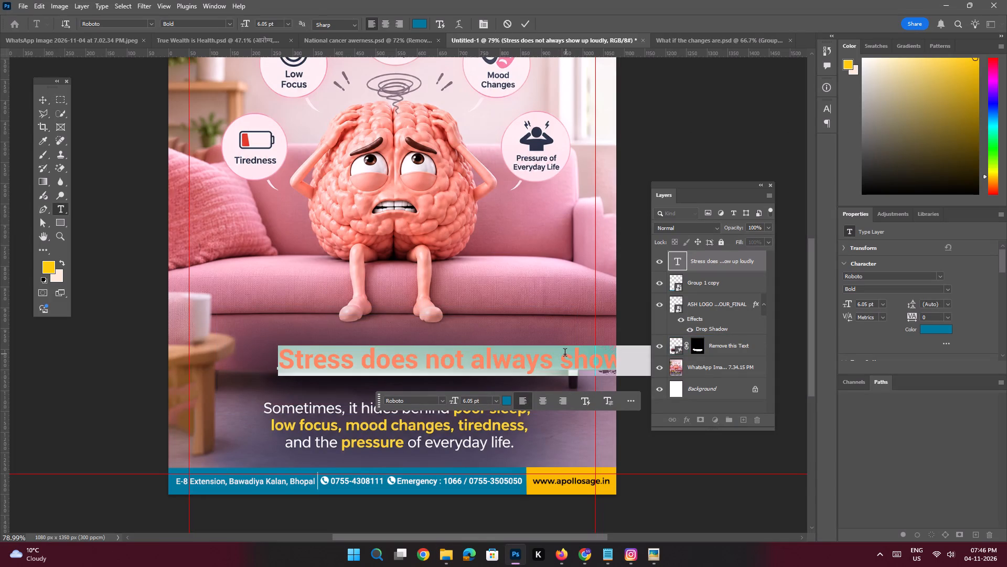
click(564, 353)
key(Return)
key(Return)
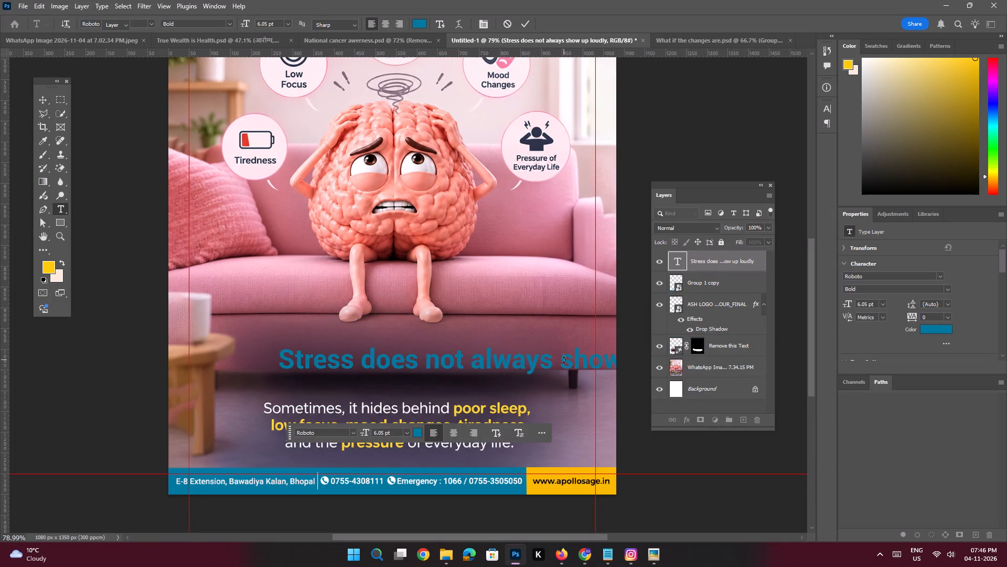
click(456, 434)
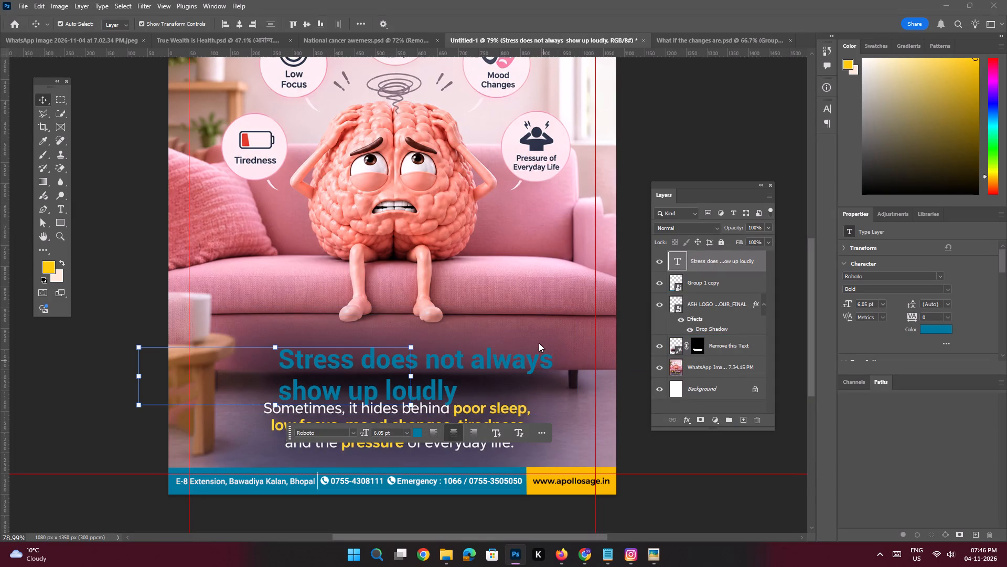
Position the two-line headline just above the "Sometimes, it hides behind" subtext, centred horizontally on the poster.
drag(325, 363, 402, 353)
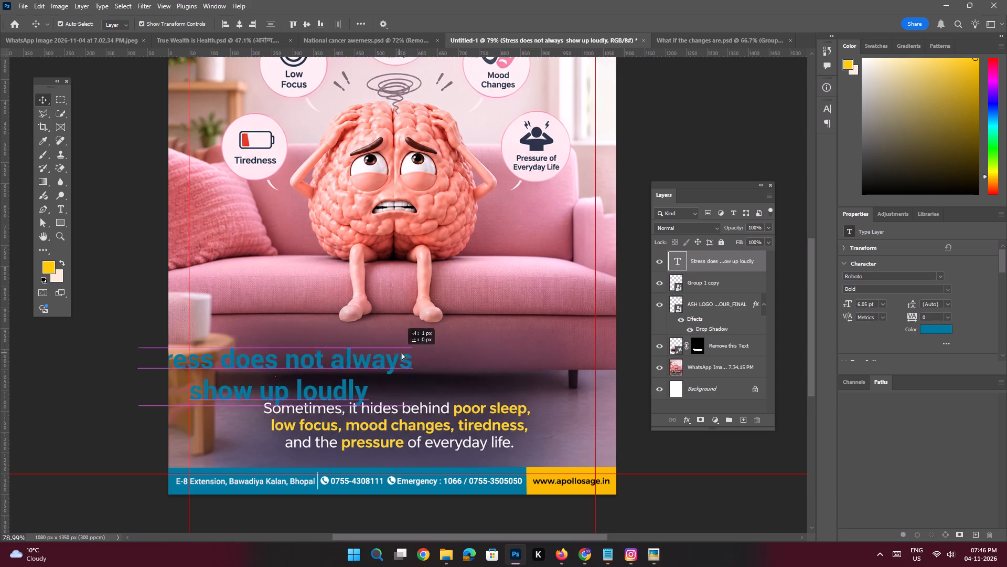
drag(402, 353, 443, 349)
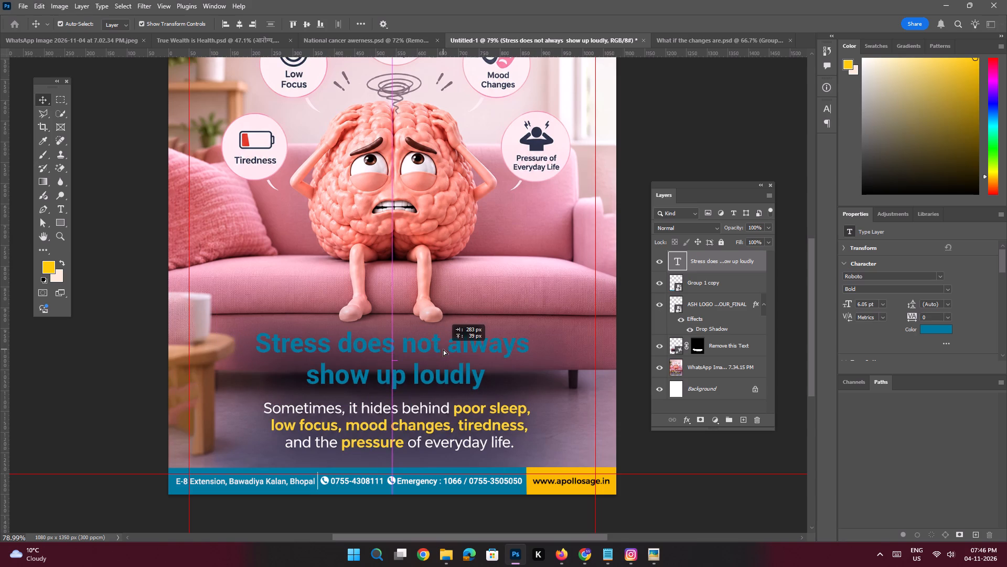
drag(443, 349, 443, 351)
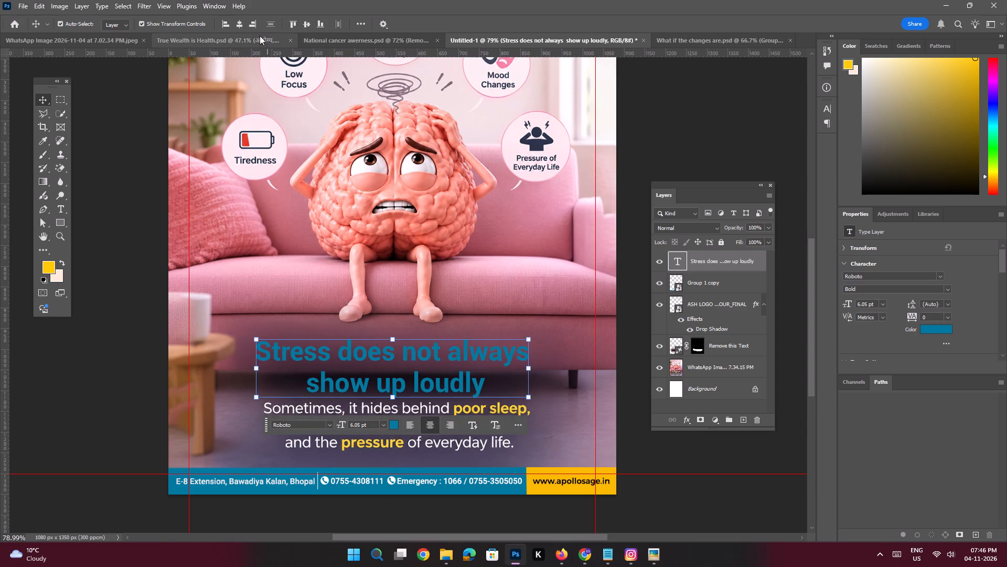
click(242, 25)
Set the headline's leading to 6 pt.
drag(941, 302, 904, 295)
key(6)
key(Return)
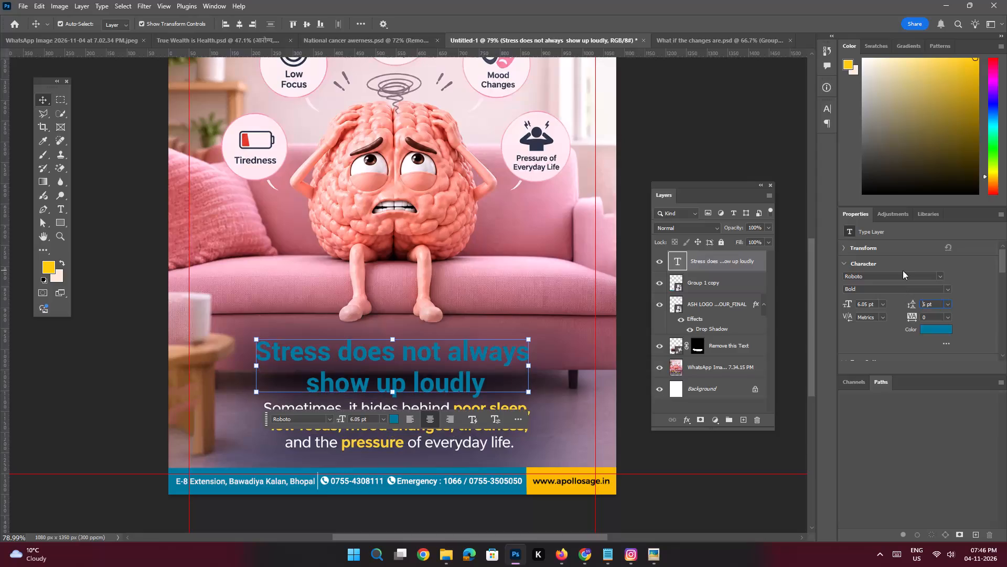
Set the headline's text colour to white (ffffff).
click(934, 330)
drag(751, 396, 637, 278)
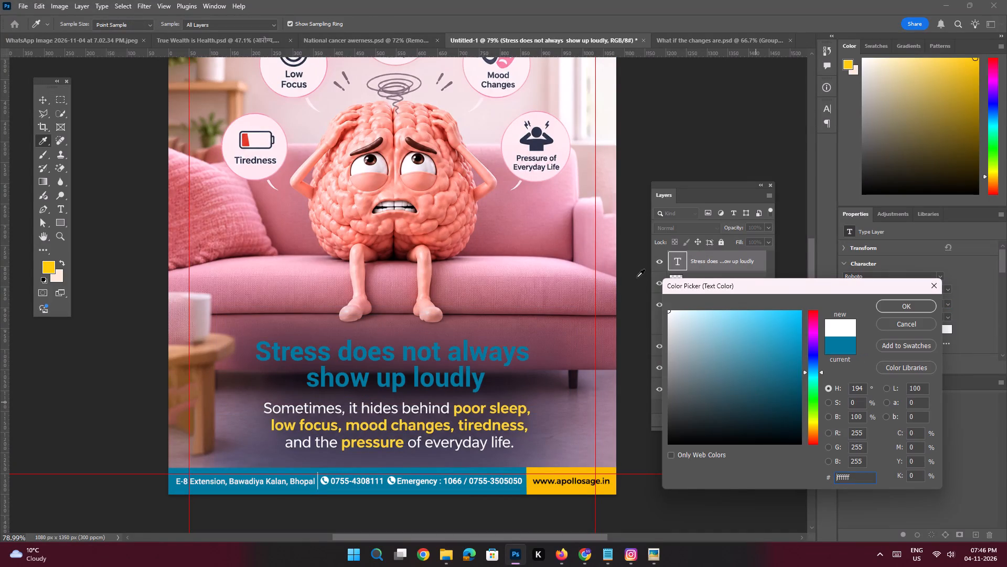
key(Return)
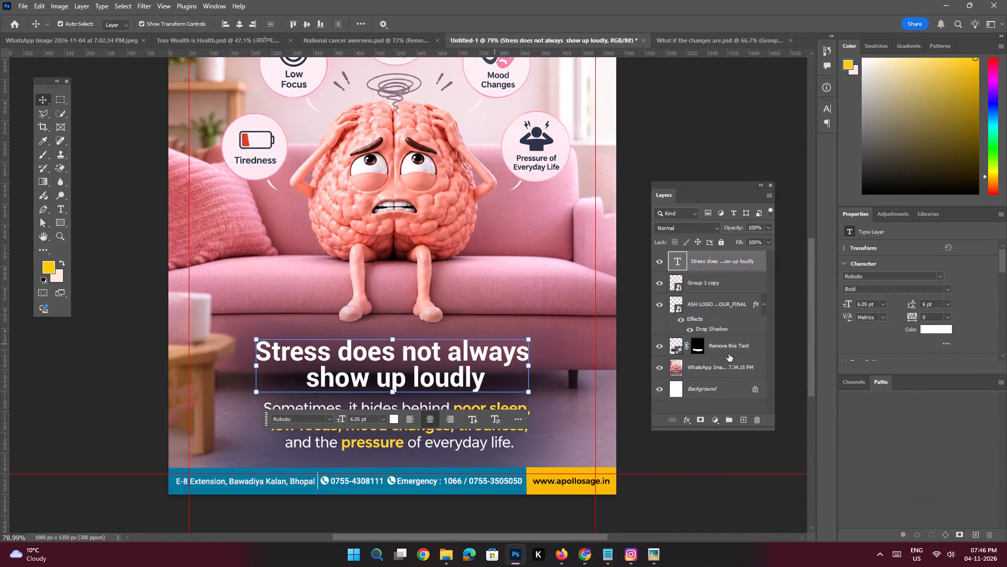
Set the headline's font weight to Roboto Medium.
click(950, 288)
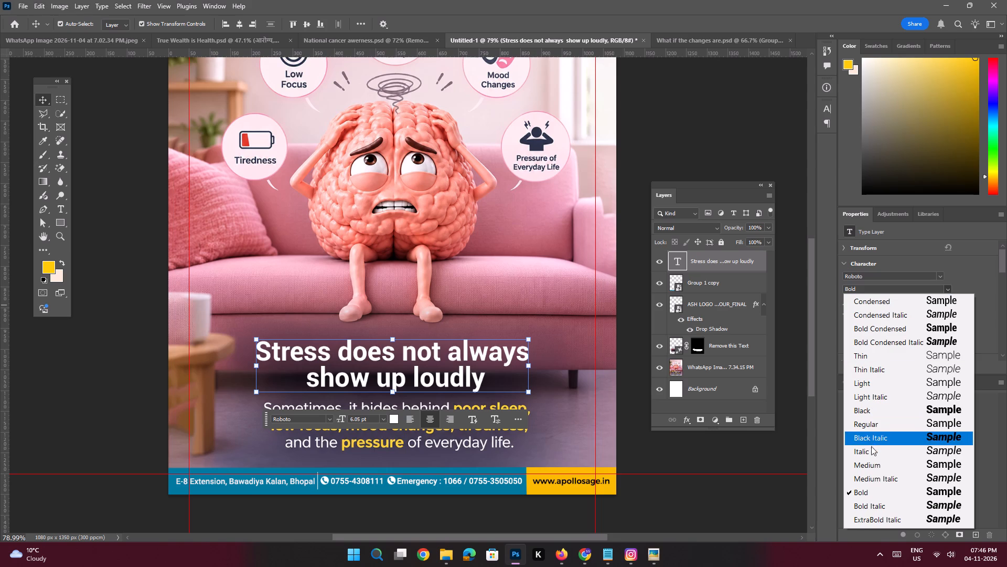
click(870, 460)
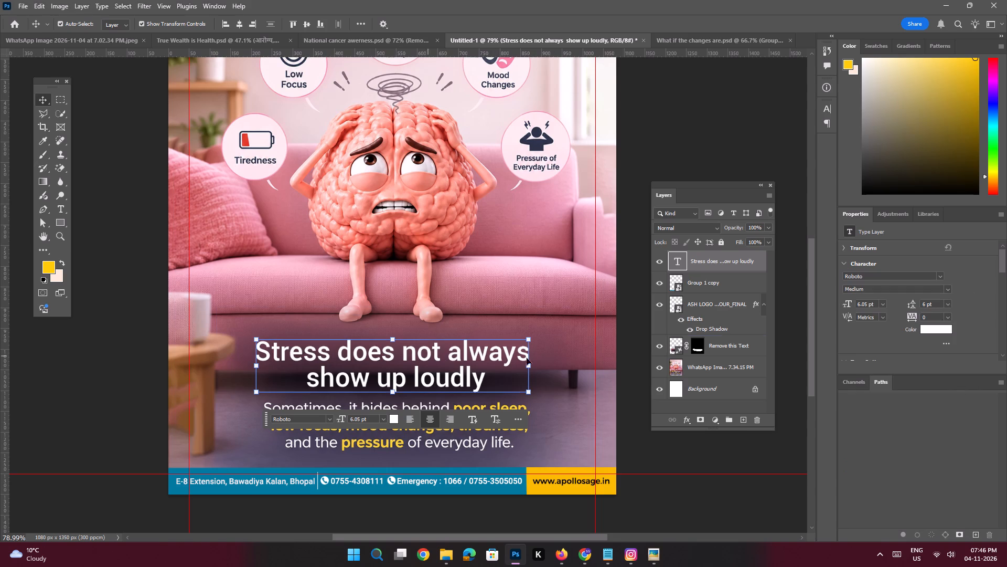
Set the headline's font size and leading to 5.5 pt, moving the headline slightly up away from the subtext.
drag(869, 304, 841, 295)
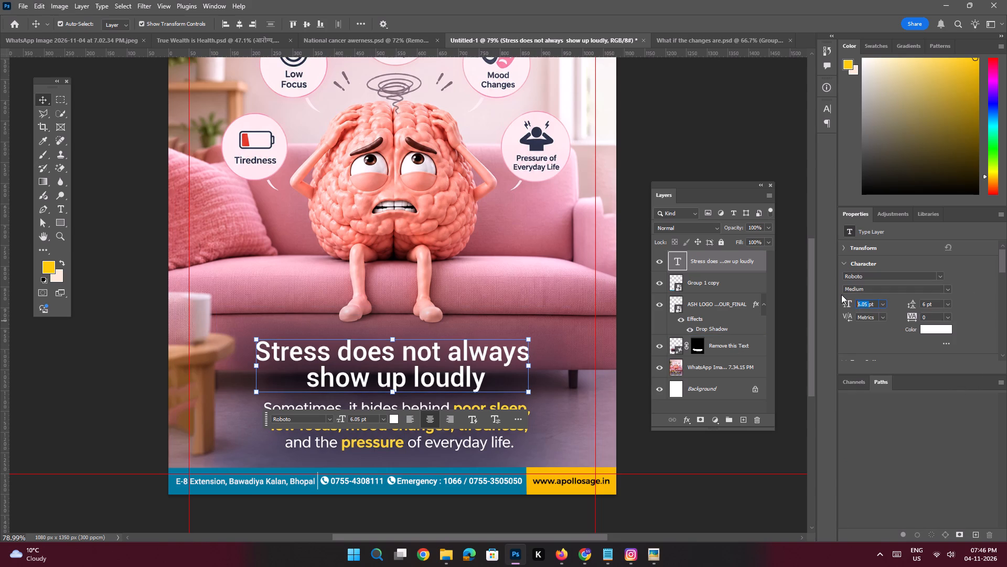
text(5.5)
key(Return)
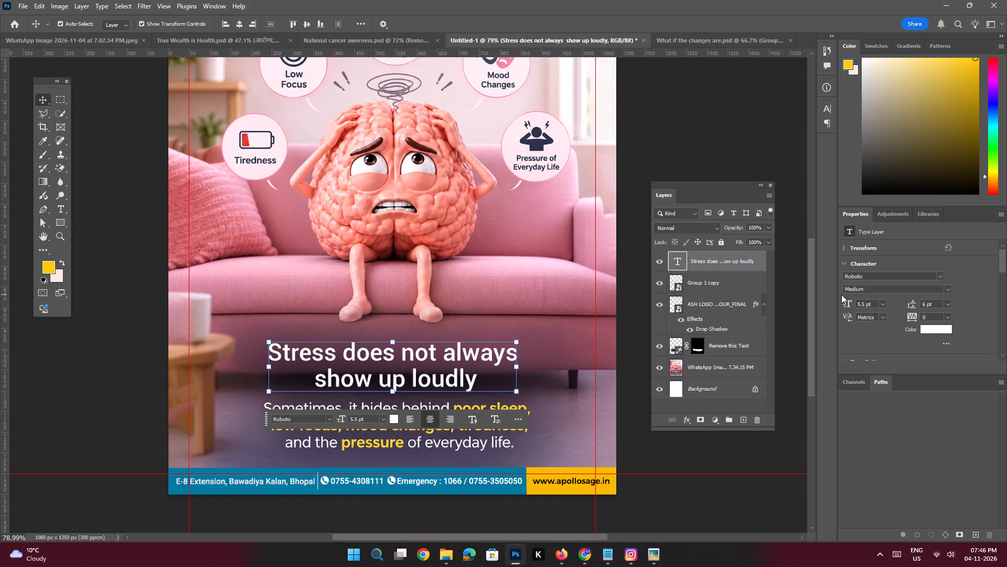
shift+click(444, 356)
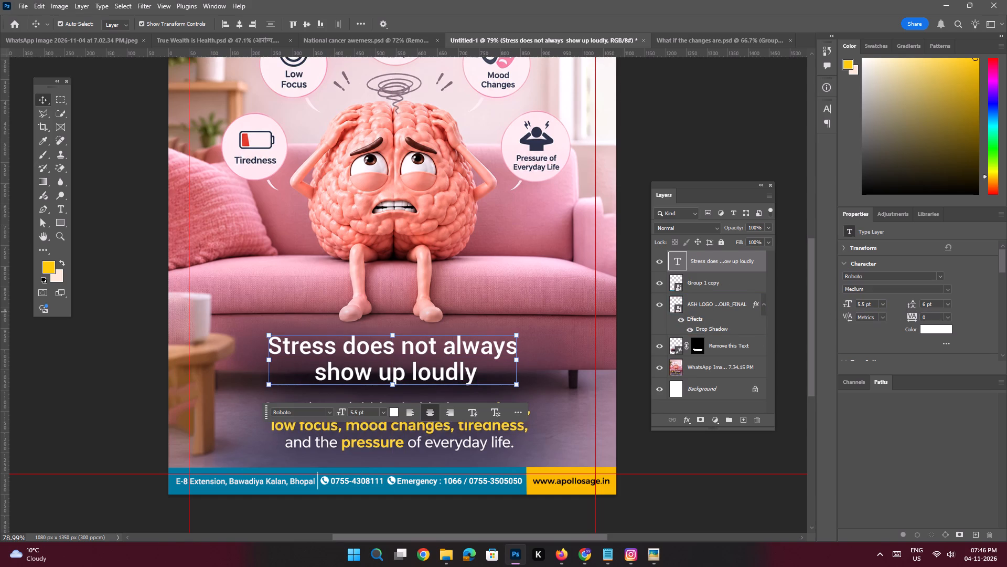
drag(928, 303, 898, 298)
text(5.5)
key(Return)
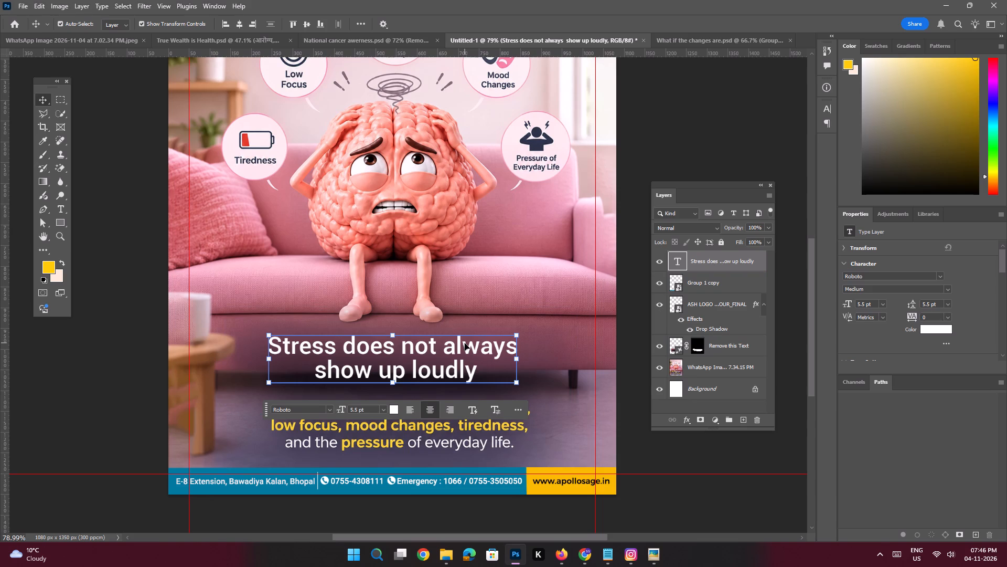
Set the whole headline's font weight to Roboto Regular.
double_click(338, 351)
key(Return)
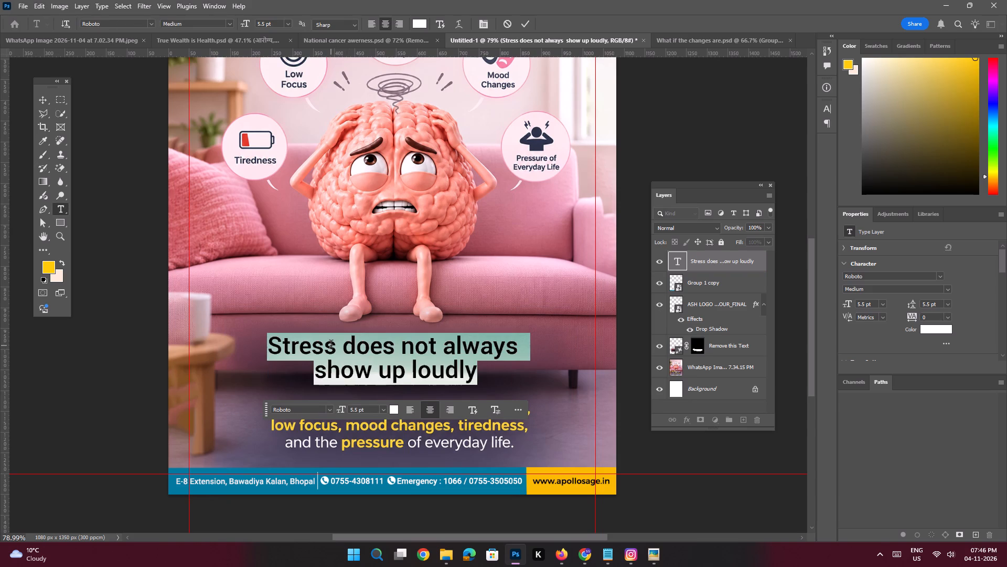
click(948, 290)
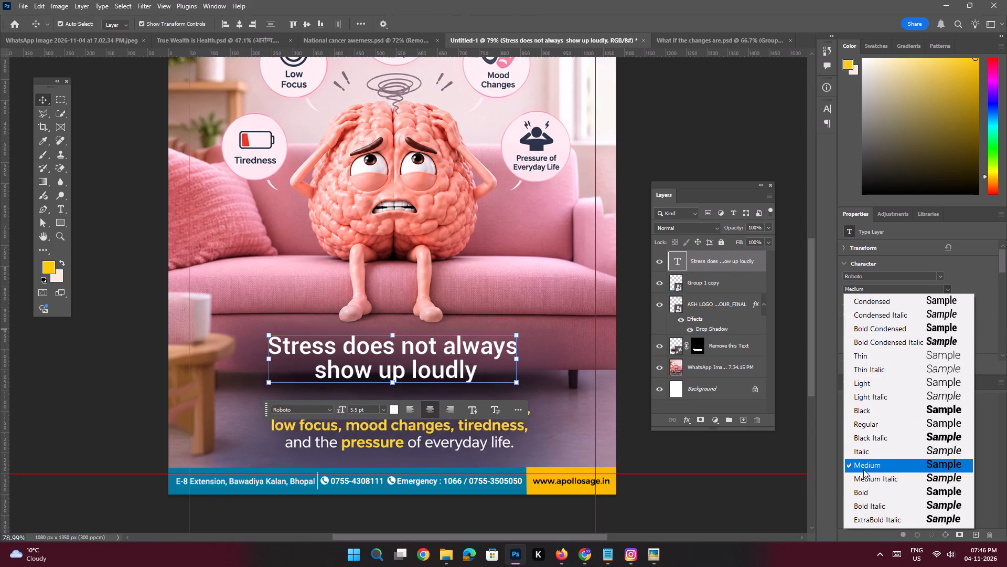
click(869, 421)
Make the headline word "Stress" bold and colour it f9b900, sampled from the yellow website block in the footer.
double_click(339, 348)
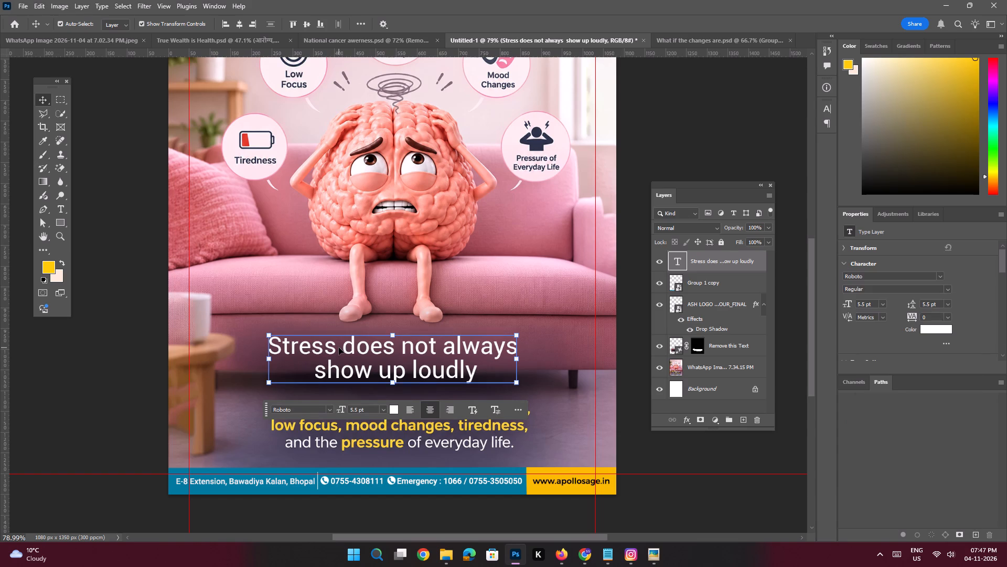
click(326, 345)
click(335, 346)
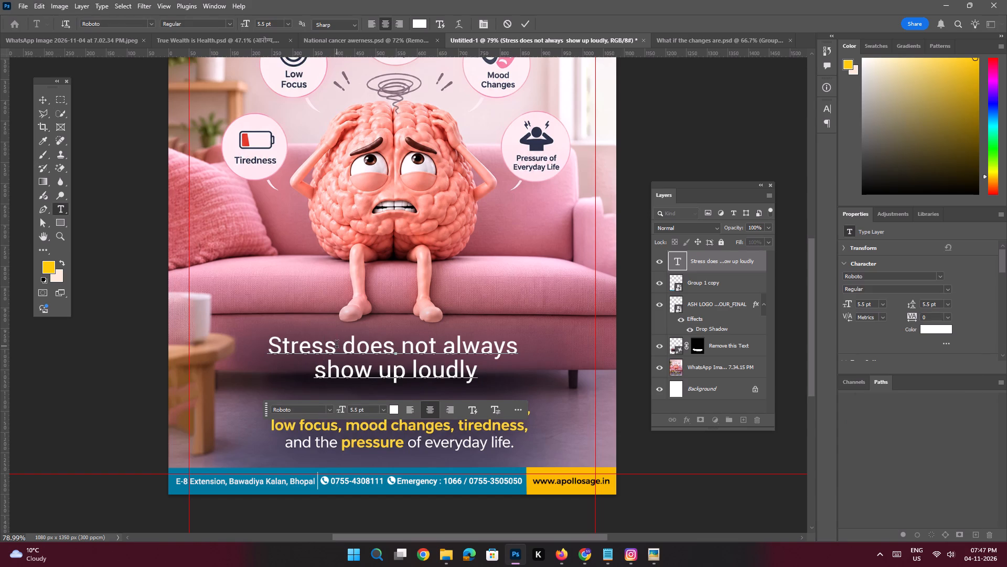
drag(337, 346, 254, 342)
click(946, 291)
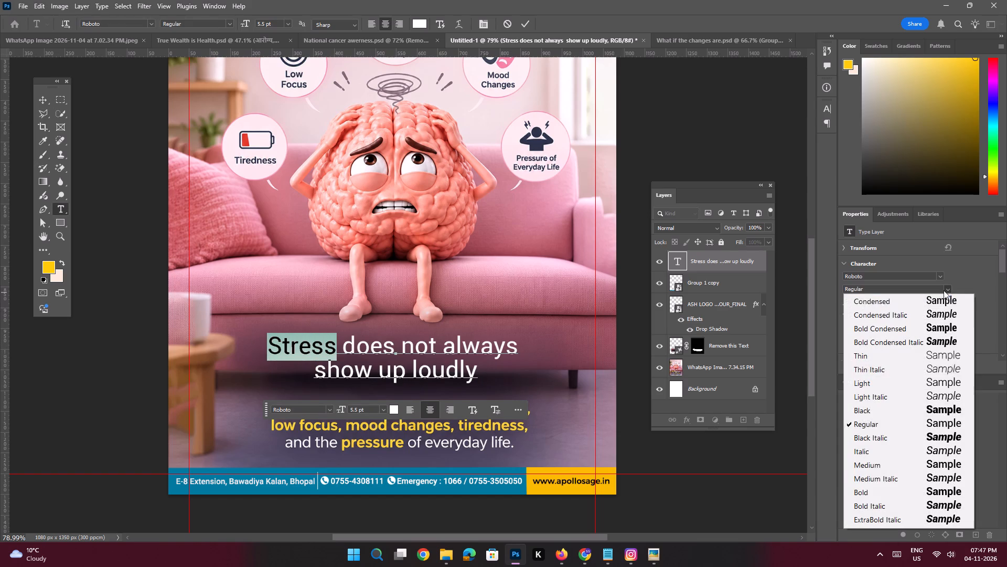
click(876, 489)
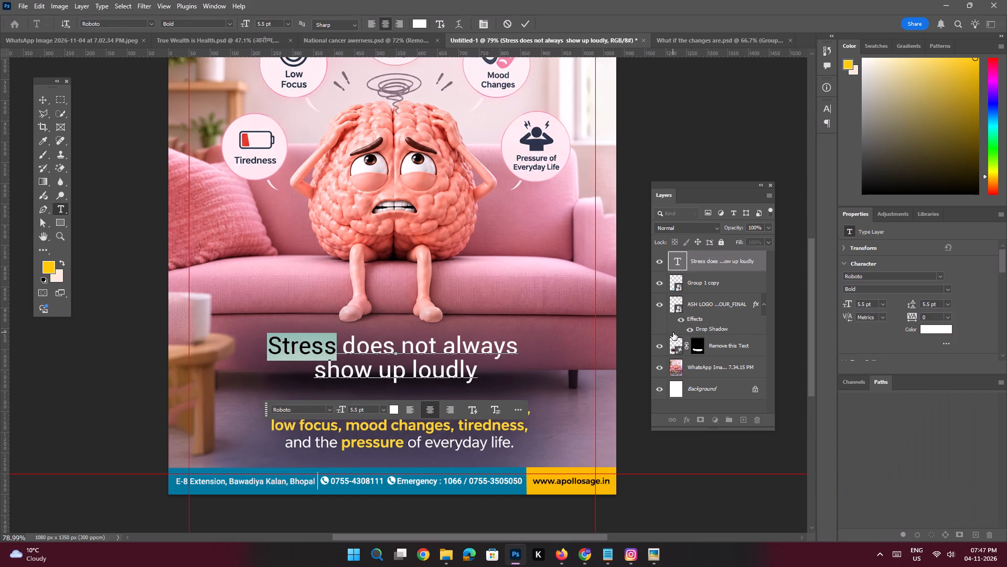
click(393, 412)
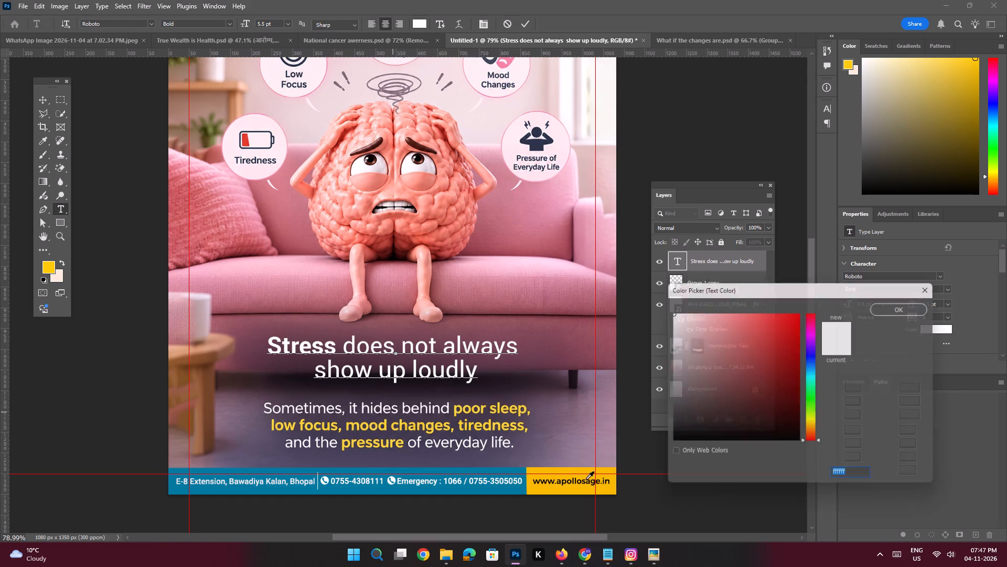
click(551, 489)
key(Return)
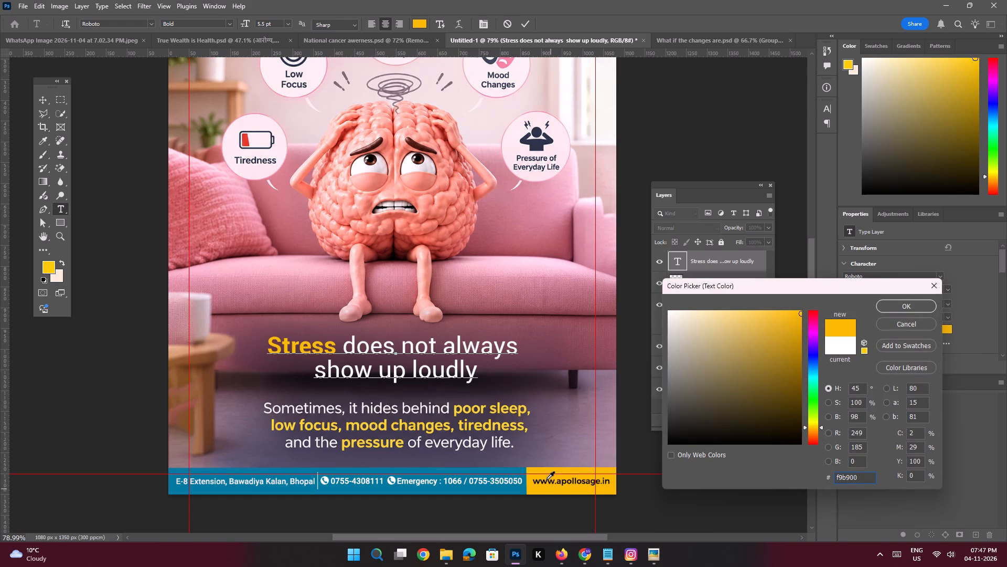
key(Return)
key(Return)
Align the headline layer to the horizontal centre of the poster.
key(space)
key(space)
key(space)
key(space)
key(space)
key(space)
key(space)
key(space)
key(space)
key(space)
key(space)
key(space)
key(space)
key(space)
key(space)
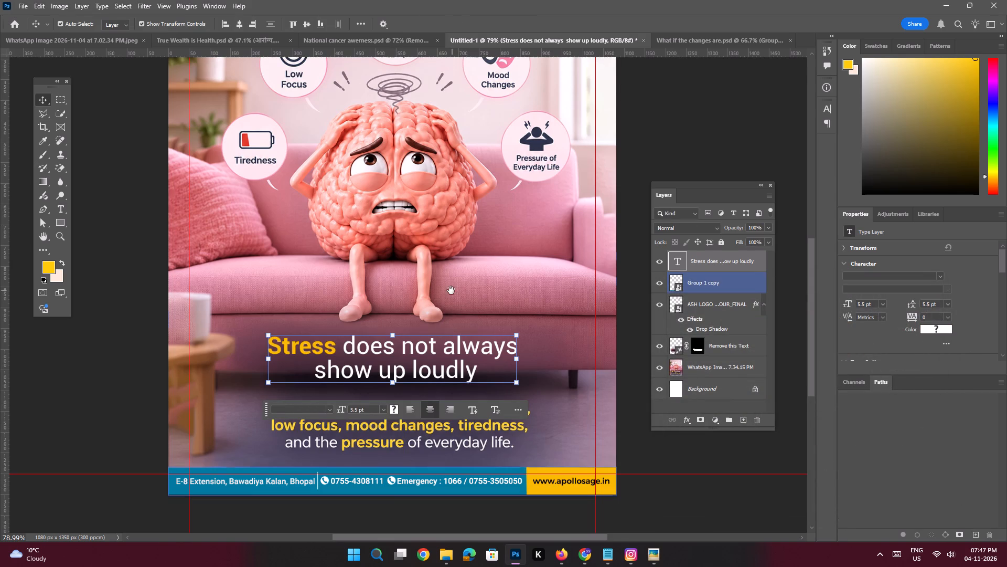
drag(431, 304, 444, 310)
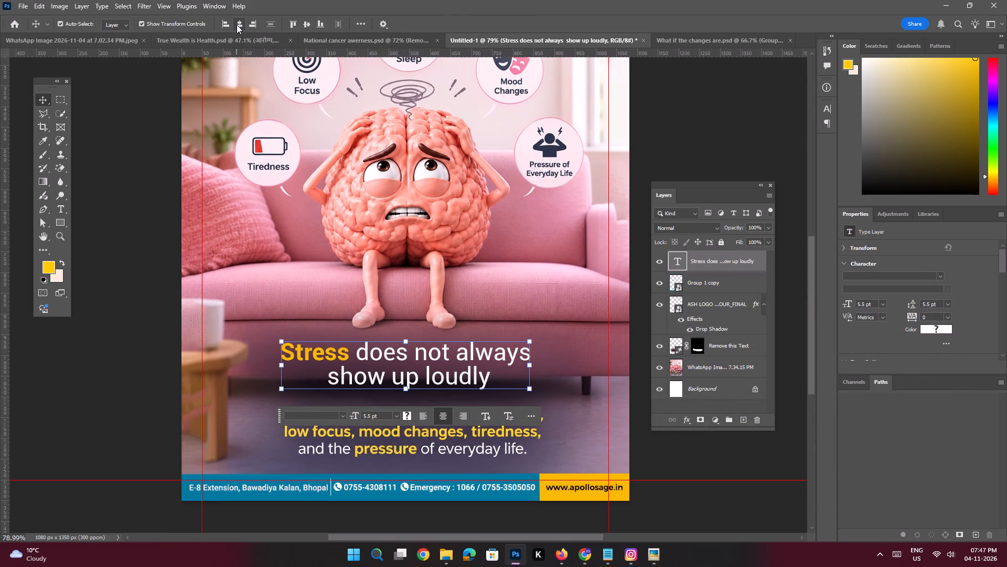
click(237, 25)
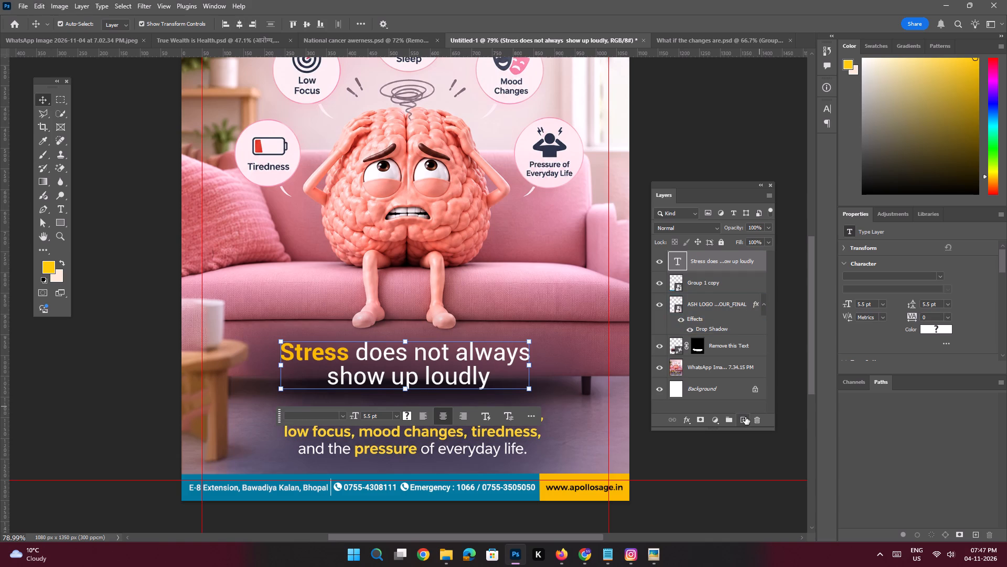
On a new layer, draw a thin white divider rectangle about 244 x 4 px between the headline and the subtext.
click(745, 417)
key(space)
key(space)
key(space)
key(space)
key(space)
key(space)
key(space)
key(space)
key(space)
key(space)
key(space)
key(space)
key(space)
key(space)
key(space)
key(space)
key(space)
drag(383, 347, 390, 306)
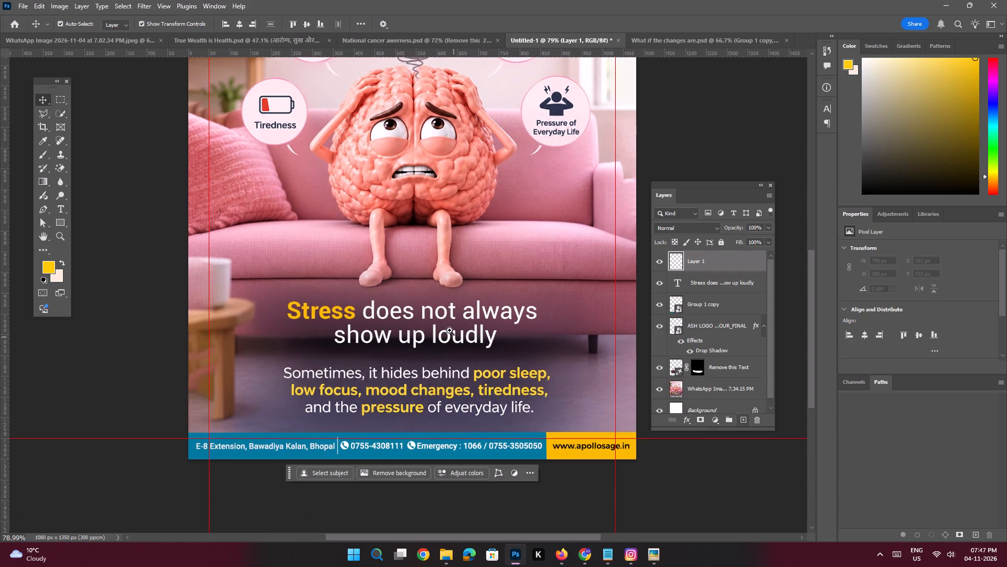
ctrl+drag(443, 323, 458, 354)
click(59, 223)
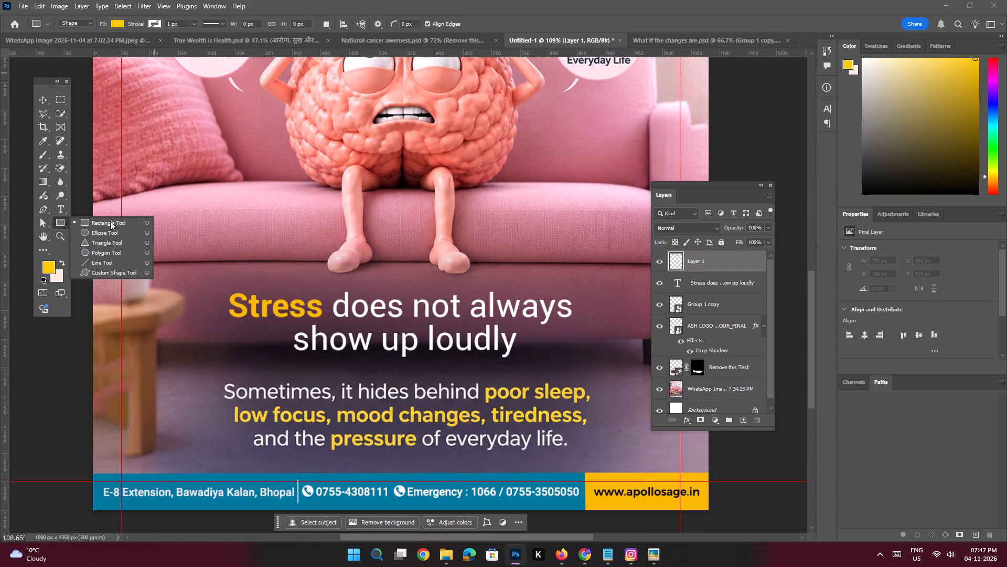
click(109, 224)
click(117, 26)
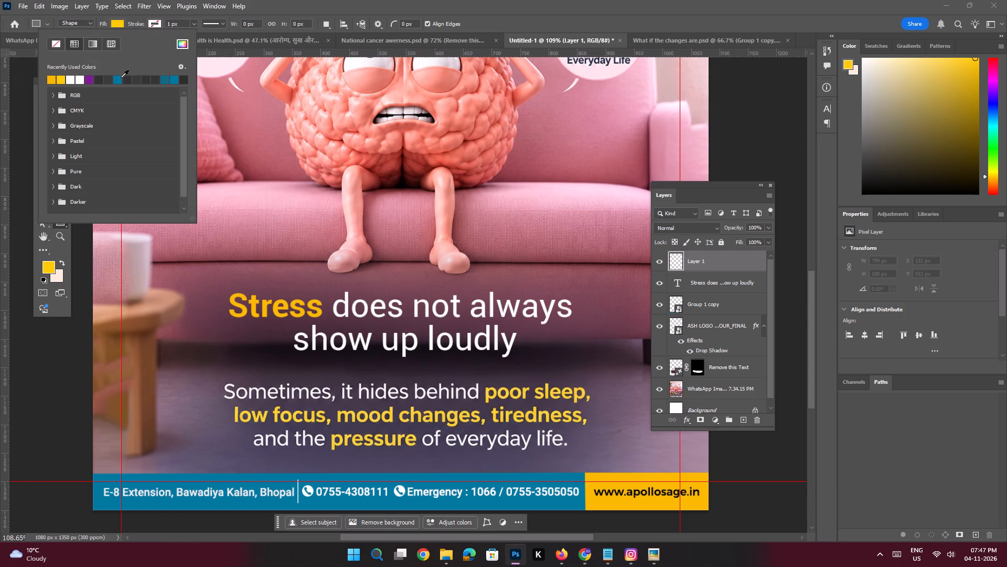
click(71, 80)
click(119, 25)
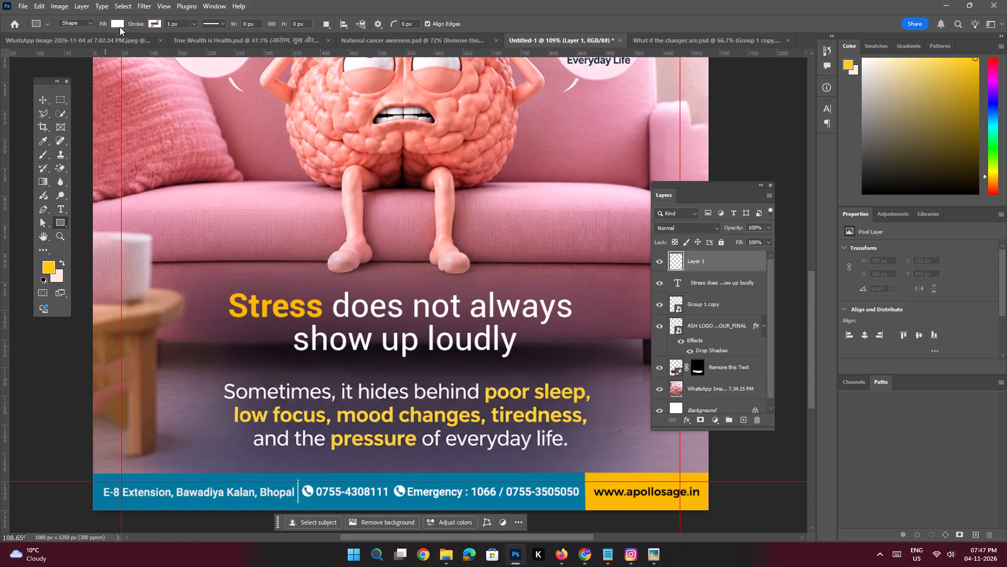
drag(341, 369, 490, 365)
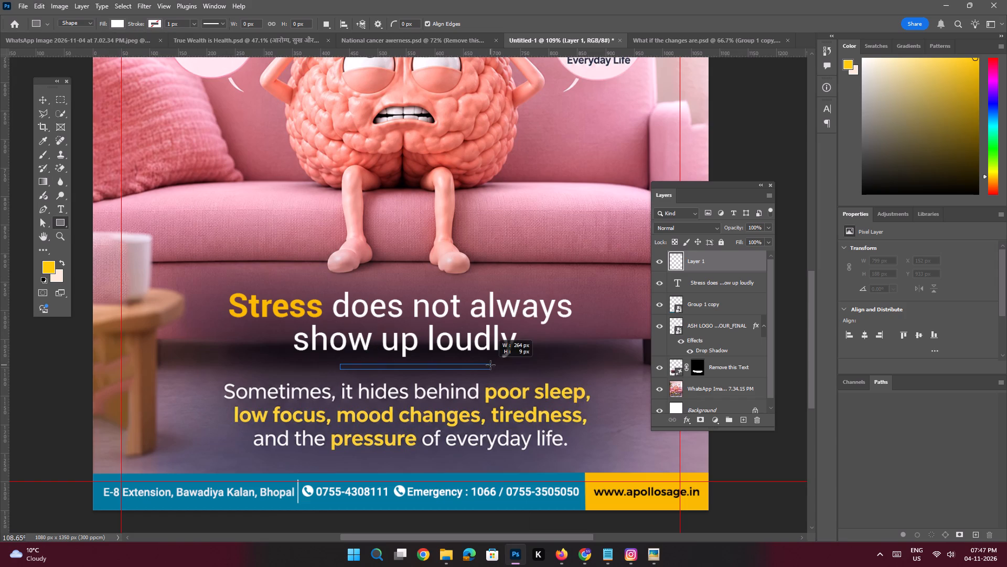
drag(490, 365, 479, 367)
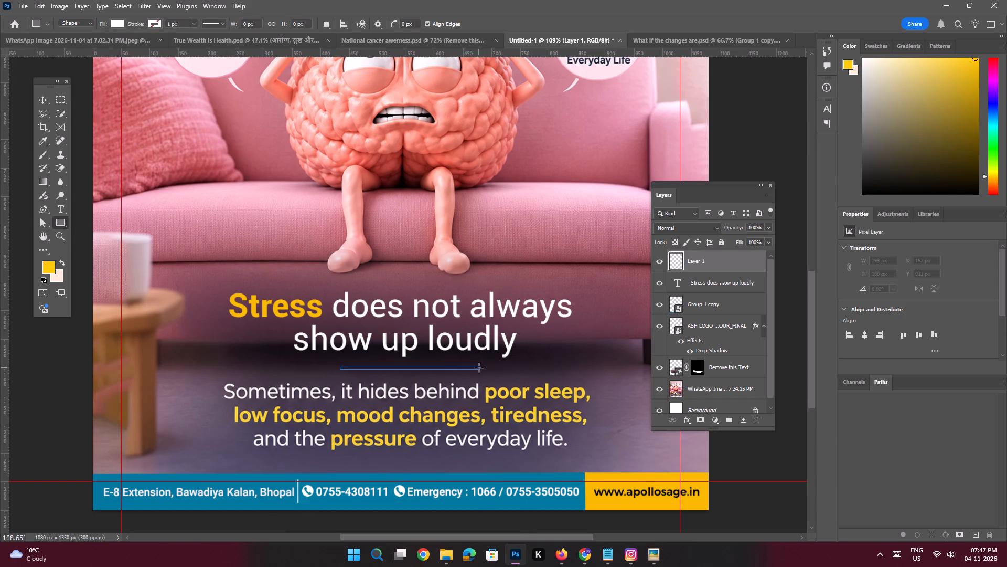
Align the white divider rectangle to the horizontal centre of the poster and deselect it.
click(40, 102)
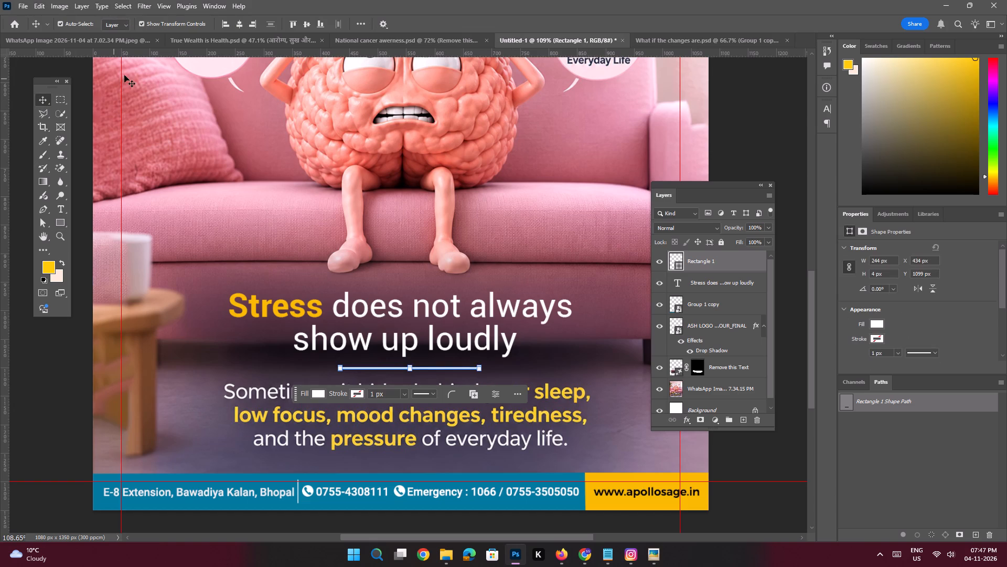
click(242, 24)
key(space)
ctrl+drag(463, 260, 435, 256)
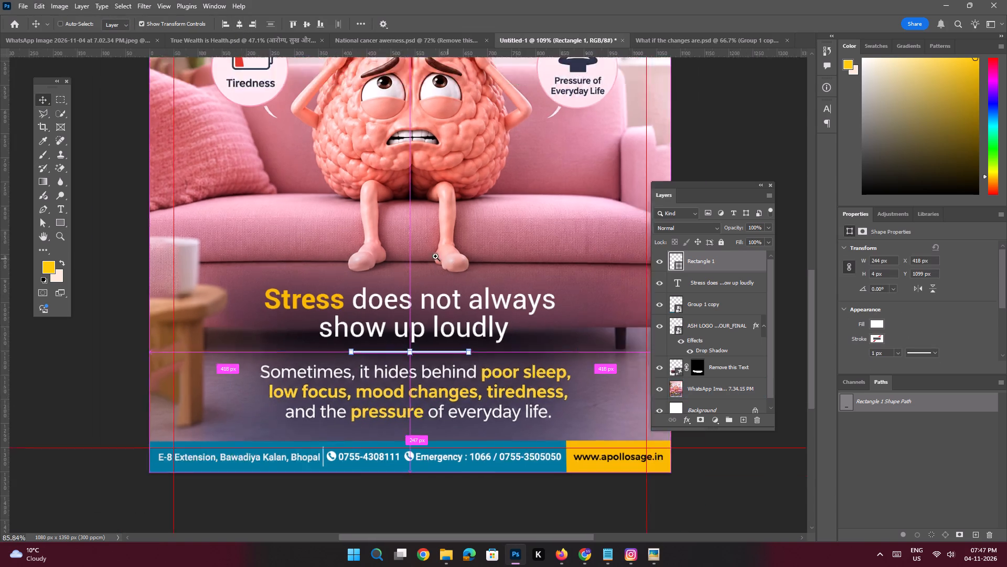
ctrl+drag(435, 256, 427, 256)
click(151, 276)
Examine the whole poster layout, including the Apollo Sage logo corner and the headline block with its divider.
key(space)
key(space)
key(space)
key(space)
key(space)
key(space)
key(space)
key(space)
key(space)
key(space)
key(space)
key(space)
key(space)
key(space)
key(space)
key(space)
key(space)
key(space)
key(space)
key(space)
drag(486, 215, 463, 281)
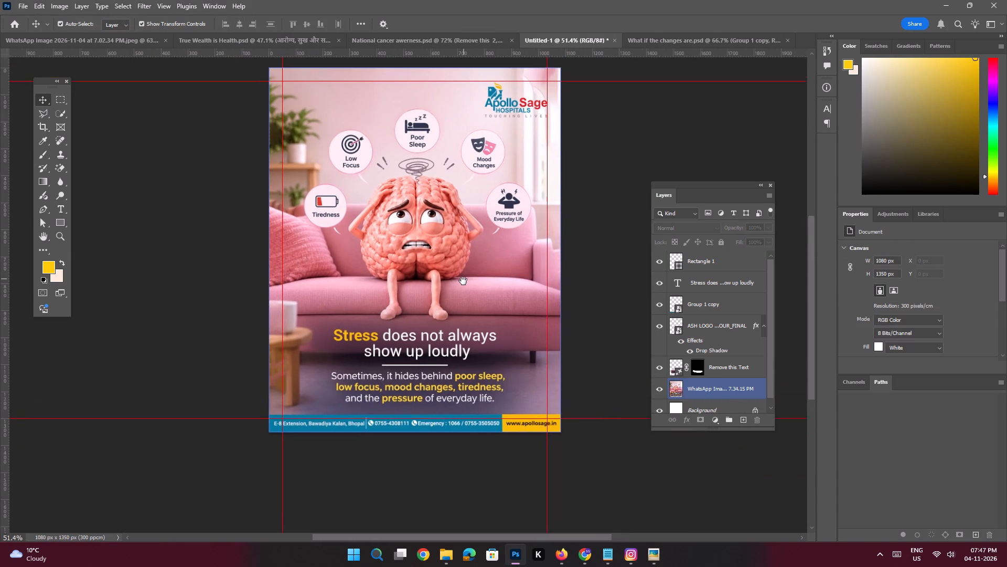
drag(463, 281, 461, 316)
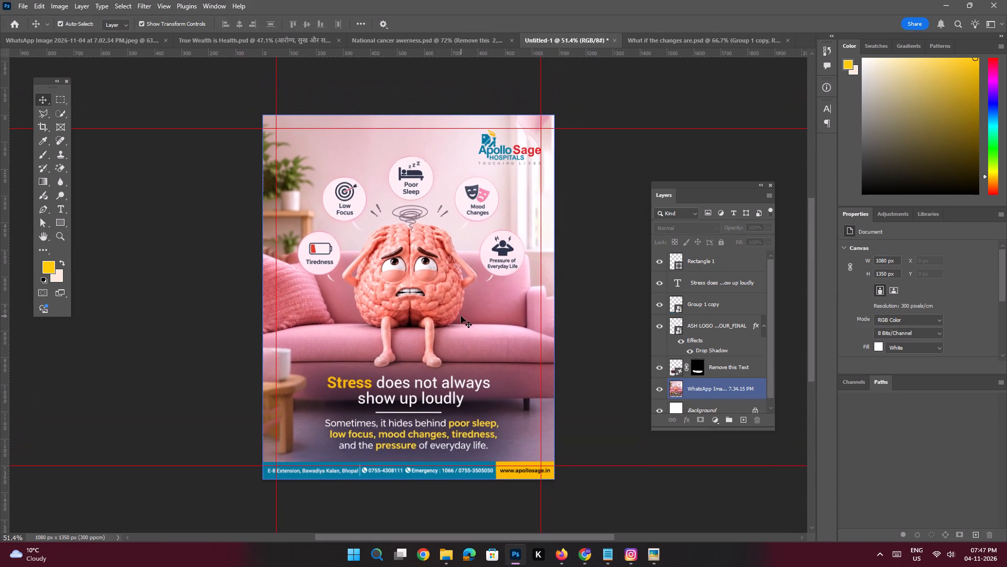
key(space)
ctrl+drag(515, 132, 545, 282)
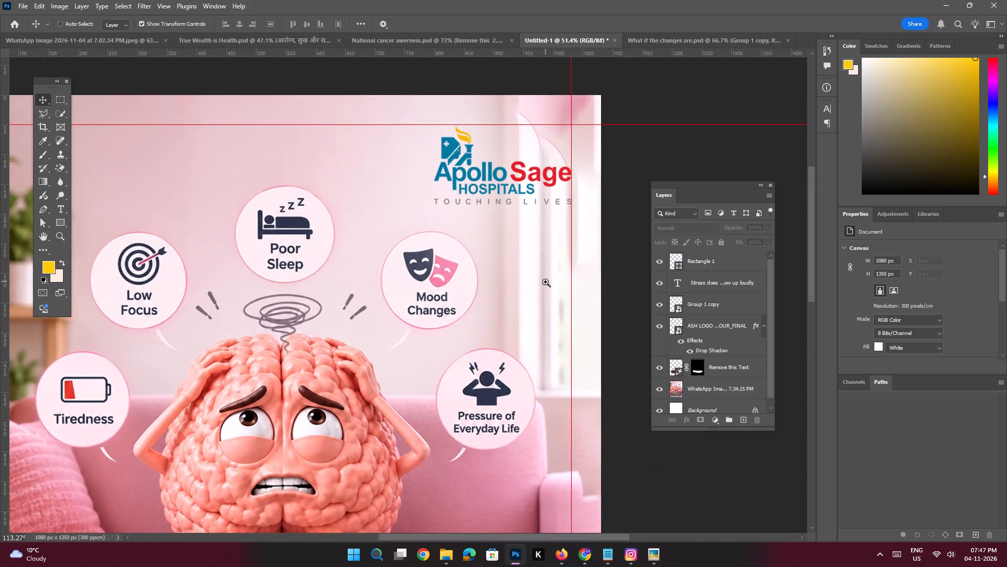
ctrl+drag(545, 282, 521, 277)
ctrl+drag(539, 147, 524, 201)
drag(491, 260, 493, 250)
click(222, 301)
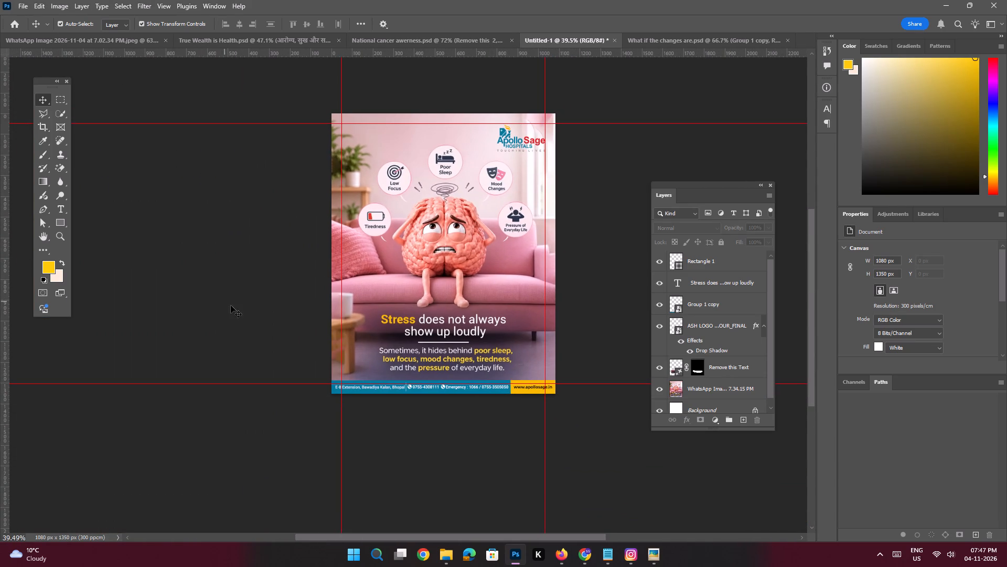
key(space)
key(space)
key(space)
key(space)
key(space)
key(space)
key(space)
key(space)
key(space)
key(space)
key(space)
key(space)
key(space)
key(space)
drag(454, 267, 412, 286)
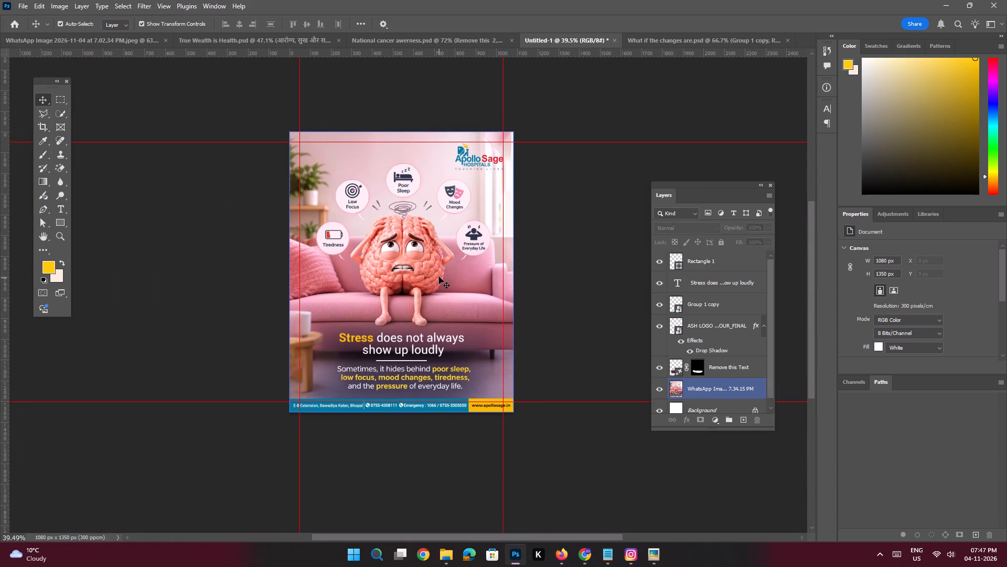
key(space)
ctrl+drag(425, 375, 462, 415)
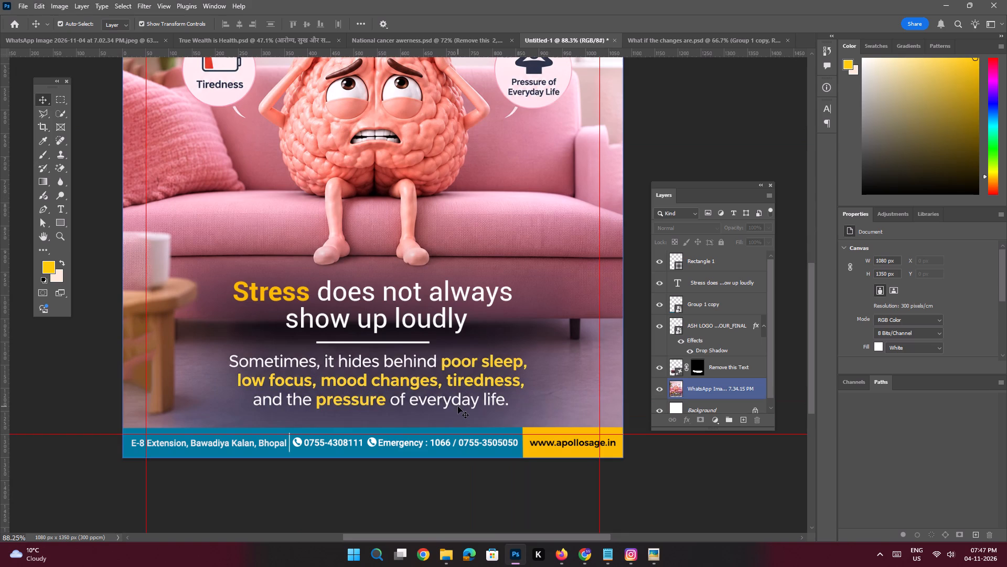
Select the WhatsApp image layer together with the Remove this Text layer and convert both into one smart object.
click(422, 383)
key(ctrl+space)
key(ctrl+space)
key(ctrl+space)
key(ctrl+space)
key(ctrl+space)
key(ctrl+space)
key(ctrl+space)
key(ctrl+space)
key(ctrl+space)
key(ctrl+space)
key(ctrl+space)
key(ctrl+space)
key(ctrl+space)
key(ctrl+space)
key(ctrl+space)
key(ctrl+space)
ctrl+drag(426, 339, 442, 365)
drag(443, 369, 443, 358)
shift+click(708, 370)
right_click(708, 370)
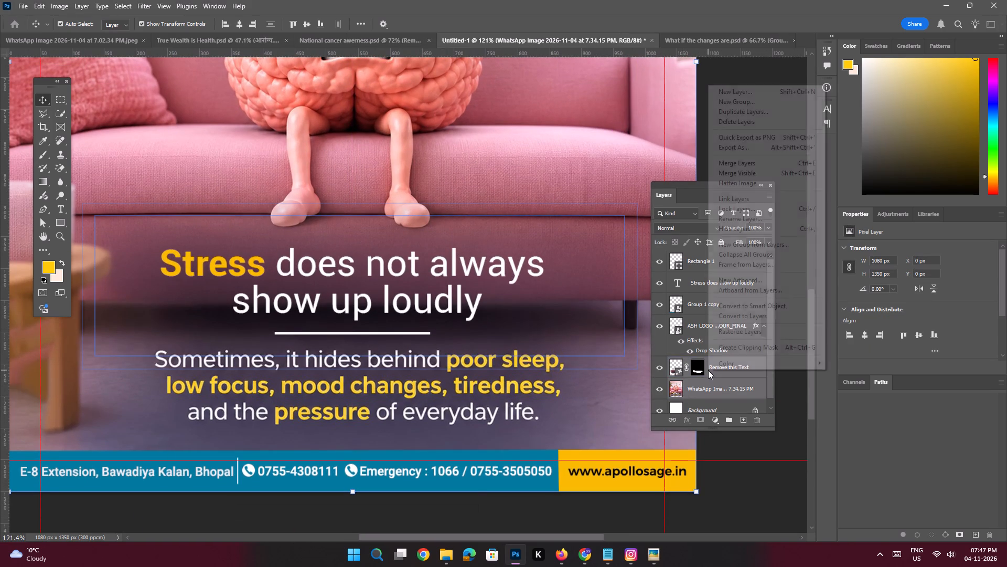
click(750, 309)
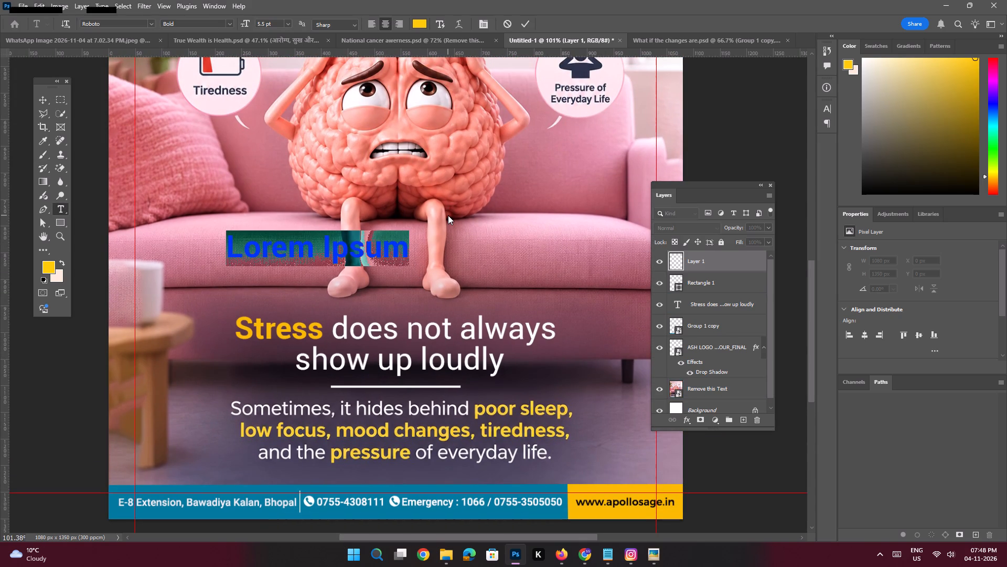
key(ctrl+v)
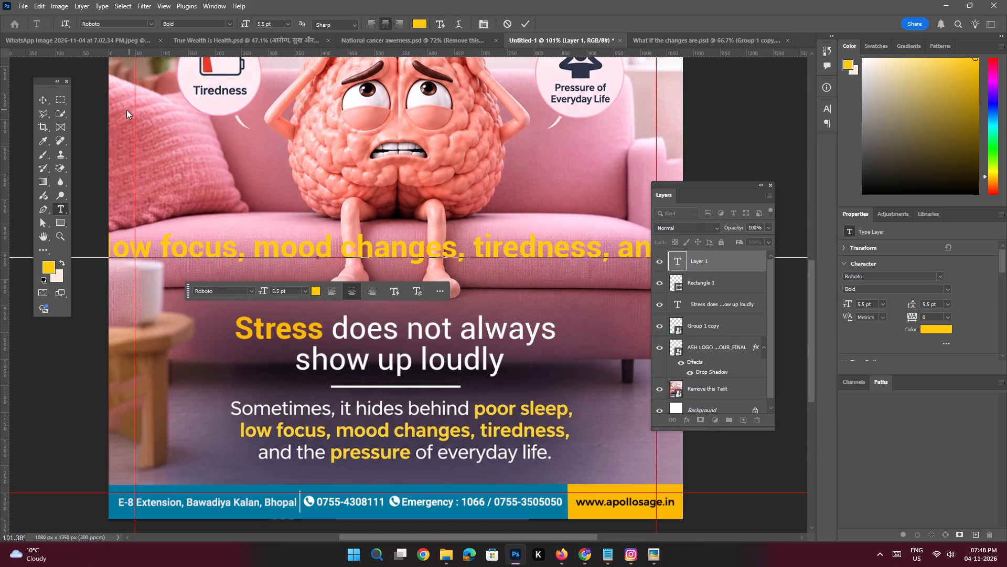
click(40, 103)
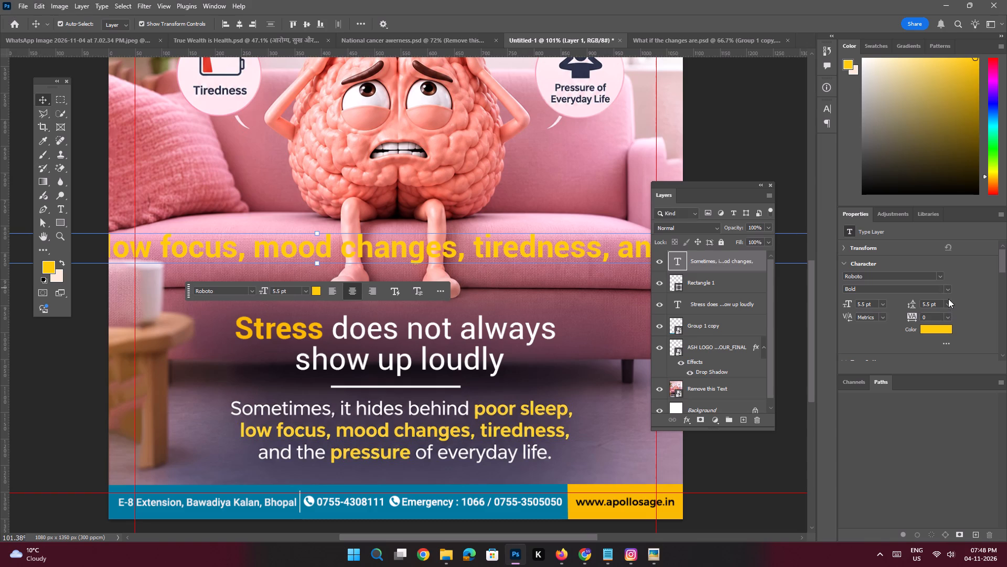
Set the pasted subtext to Roboto Regular at 4 pt.
click(950, 292)
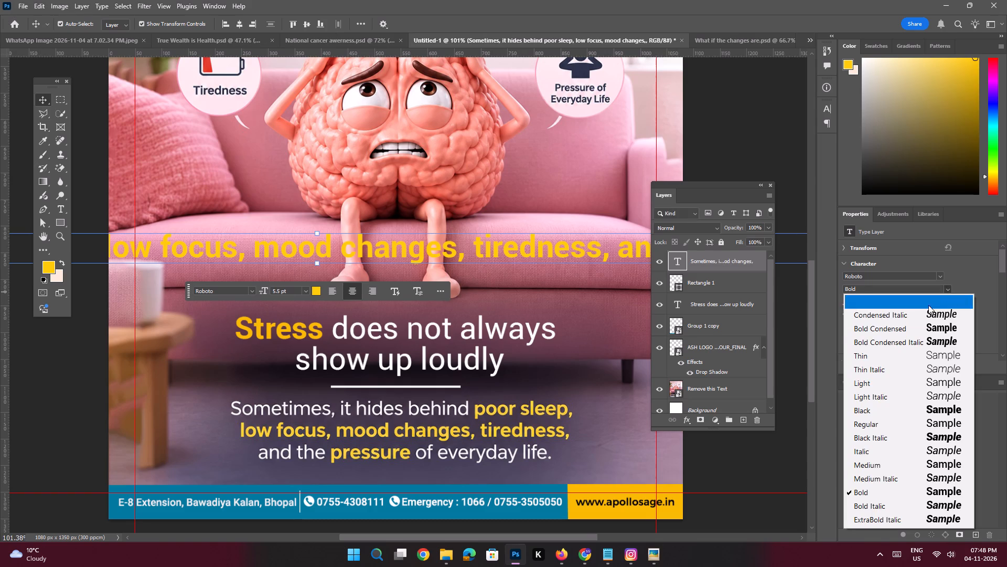
click(864, 425)
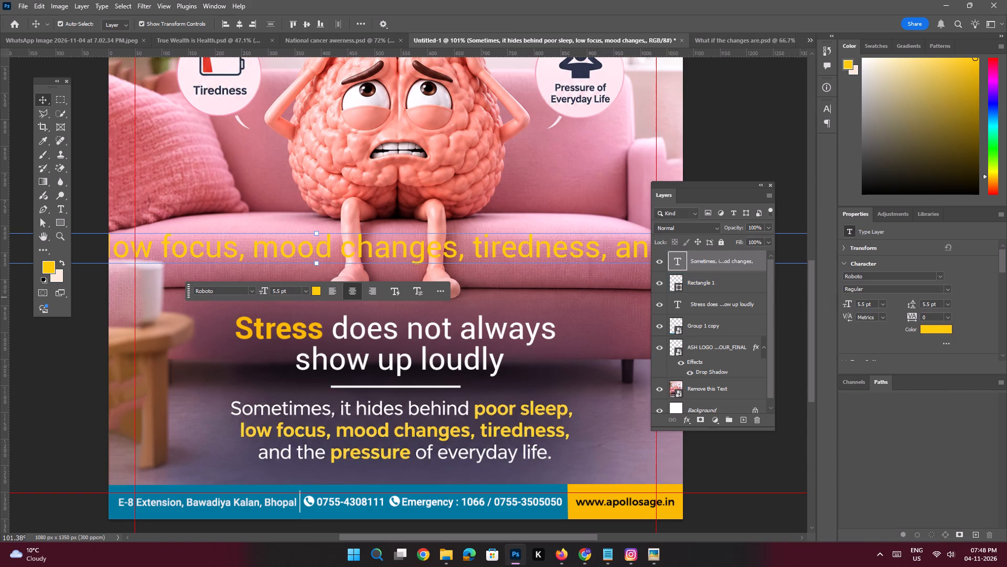
drag(865, 304, 839, 294)
key(4)
key(Return)
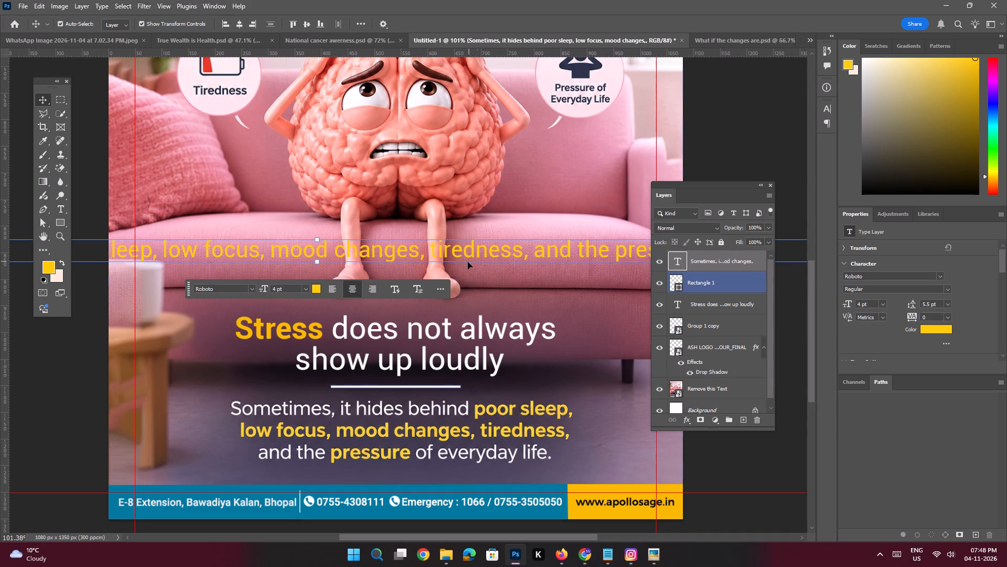
Recolour the subtext white and set its size to 3.5 pt.
click(935, 331)
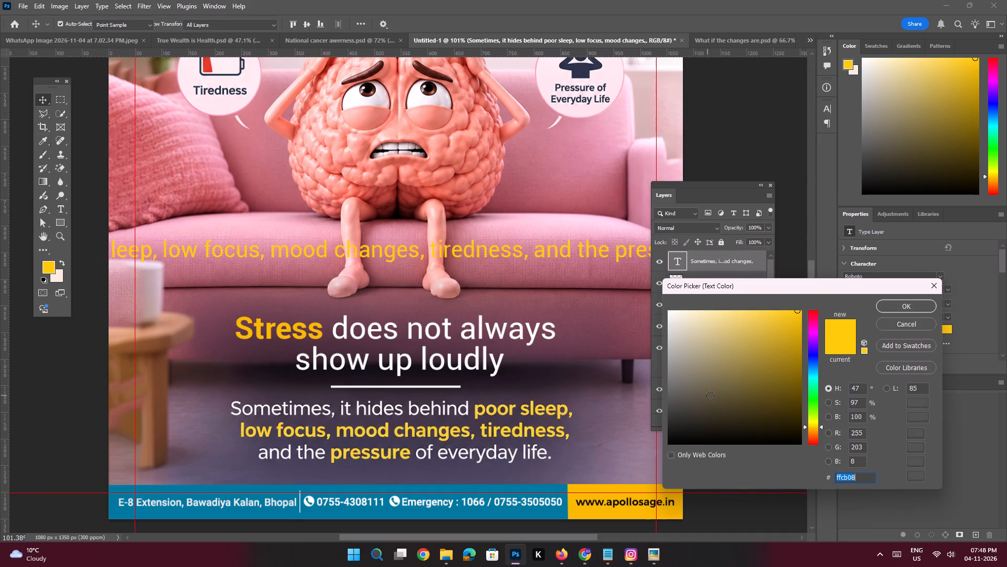
drag(723, 394, 642, 297)
key(Return)
key(Return)
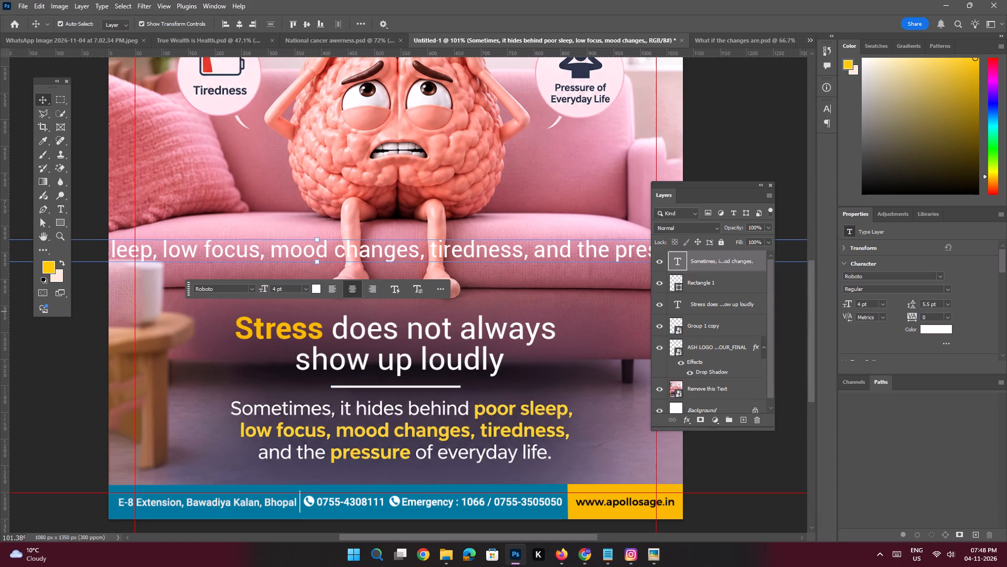
drag(862, 304, 841, 295)
key(3)
text(.5)
key(Return)
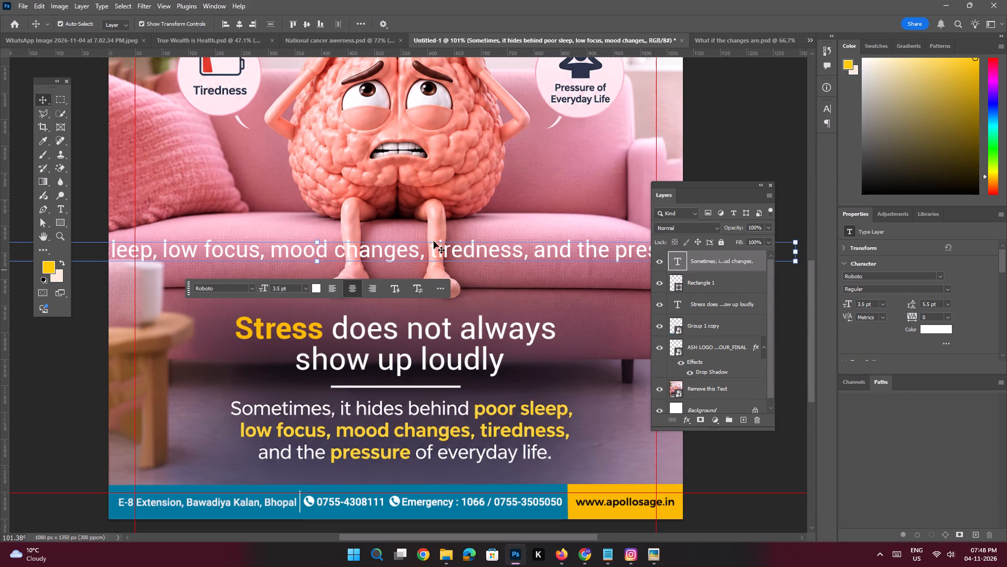
Shift the subtext so its beginning lies on the poster, and break the line before "low focus".
drag(432, 248, 467, 378)
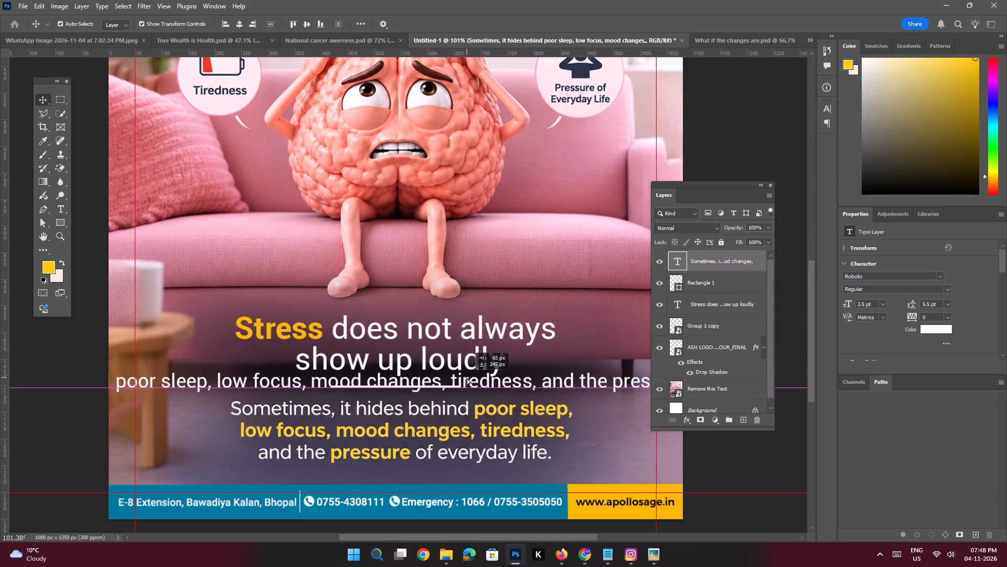
drag(467, 378, 563, 246)
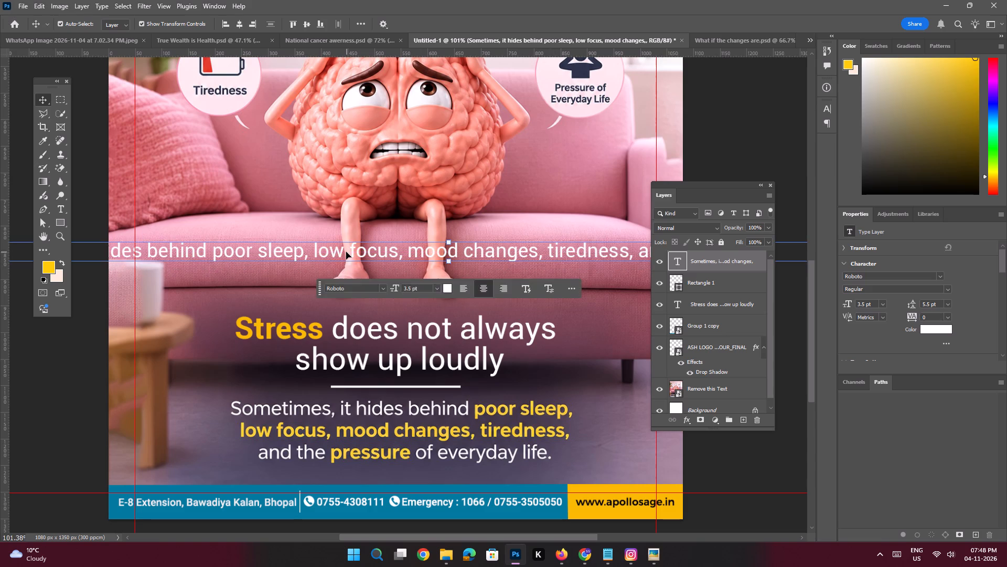
drag(343, 254, 544, 264)
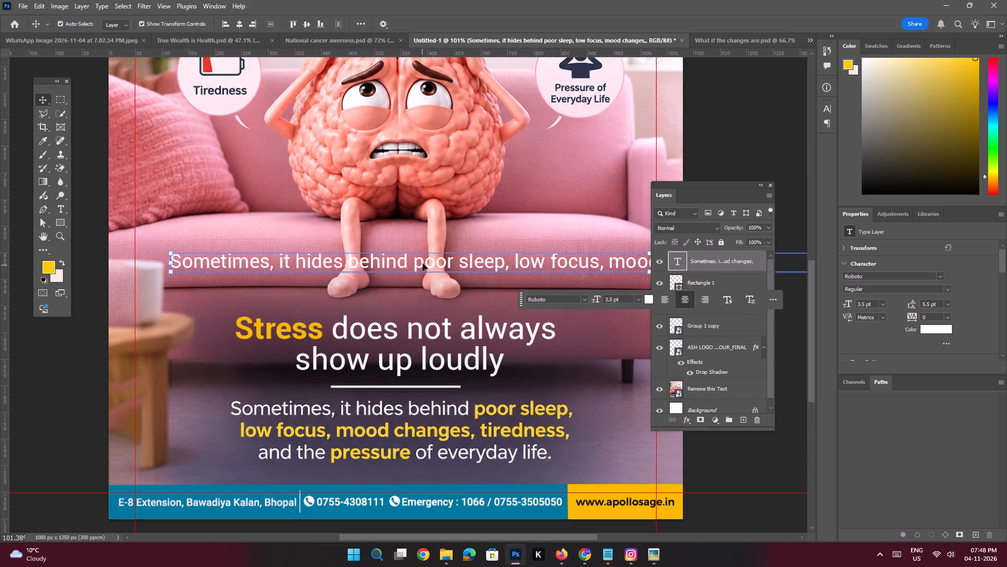
drag(423, 264, 414, 248)
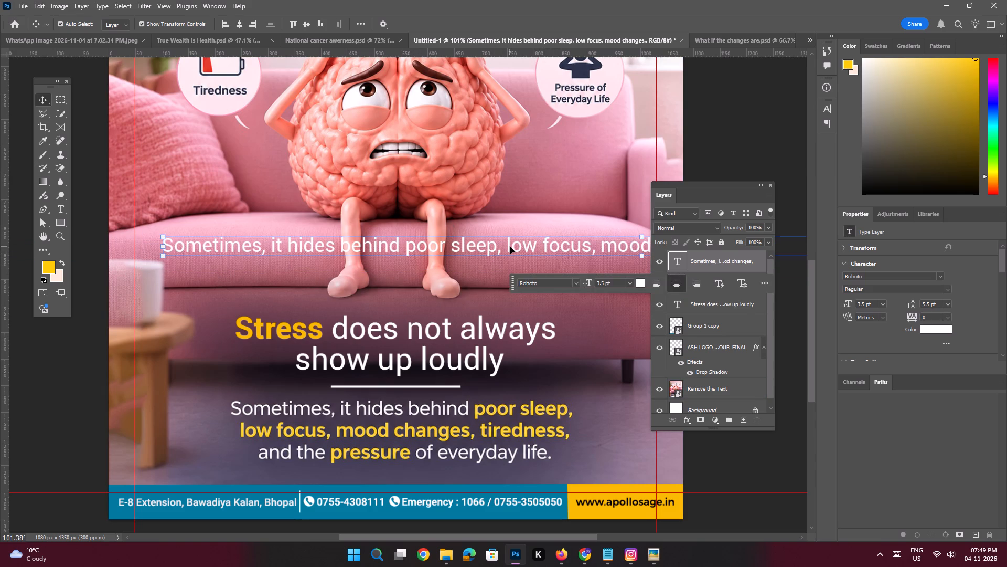
double_click(510, 247)
click(507, 238)
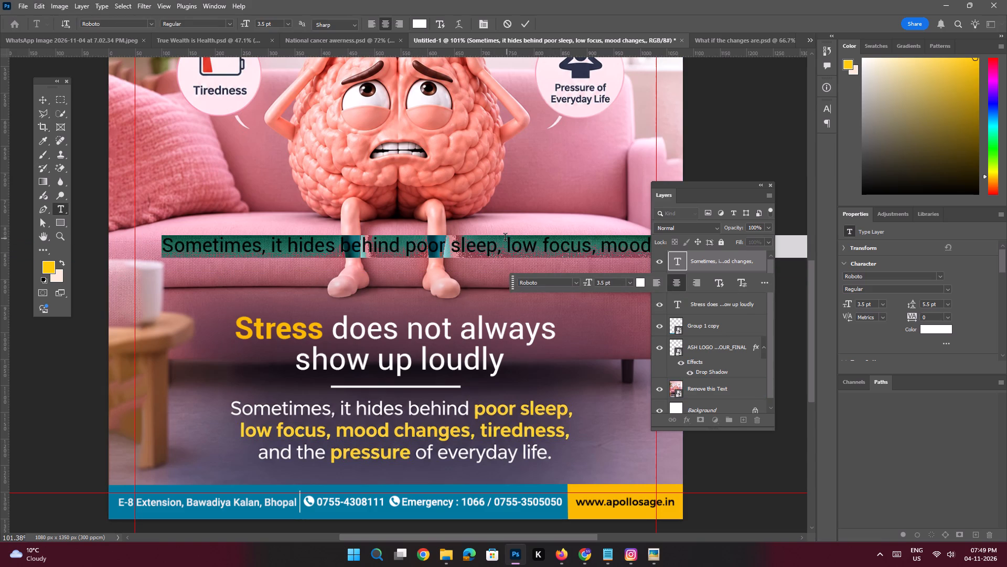
click(505, 239)
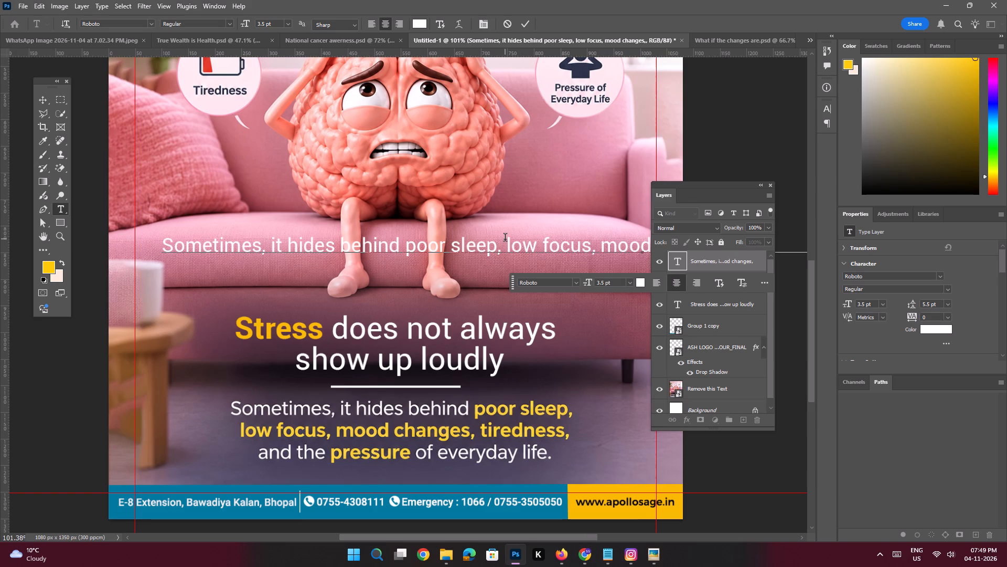
key(Return)
key(Return)
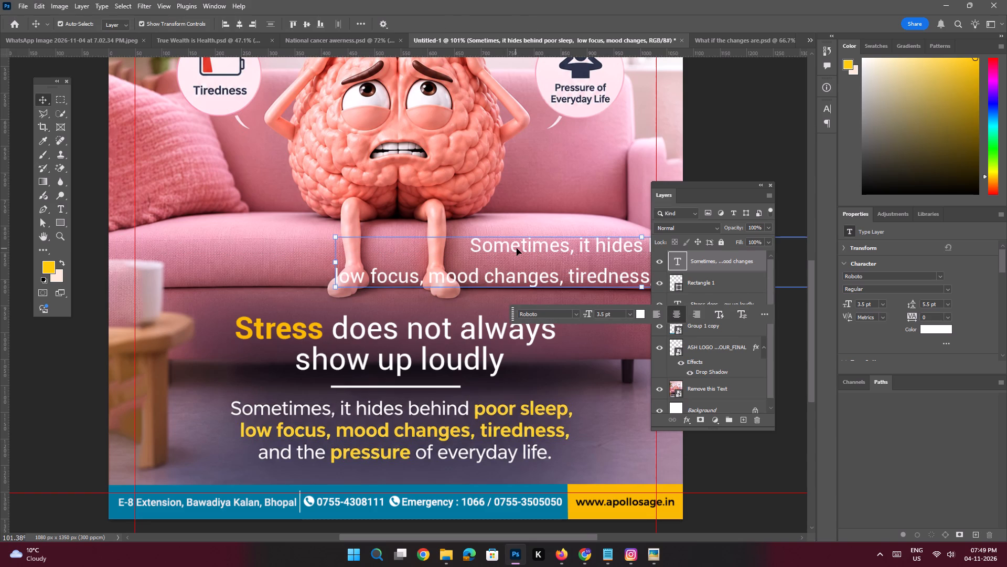
Move the two-line subtext back over the sofa and break it into a third line before "and the pressure".
shift+drag(517, 248, 332, 247)
shift+drag(376, 243, 376, 218)
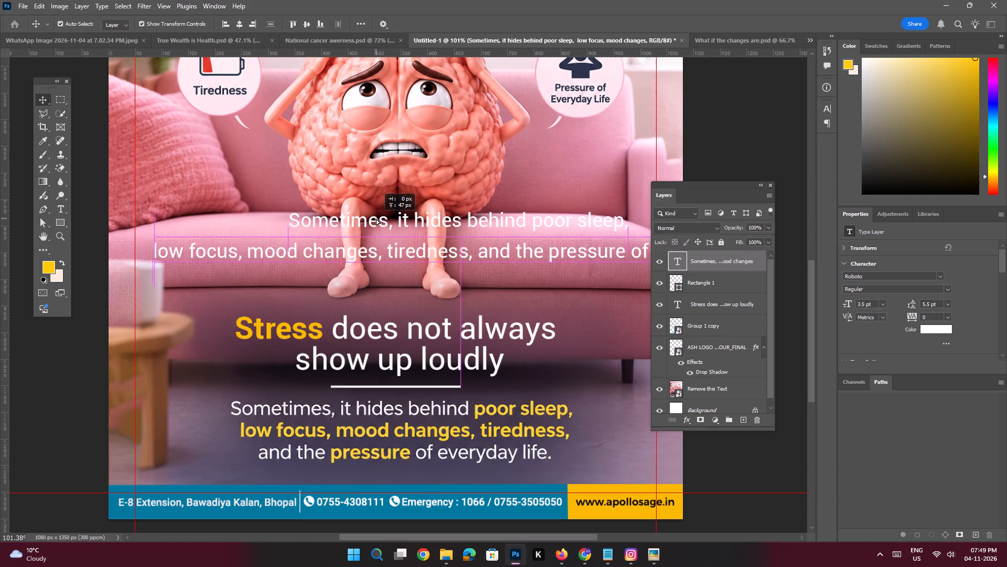
double_click(489, 251)
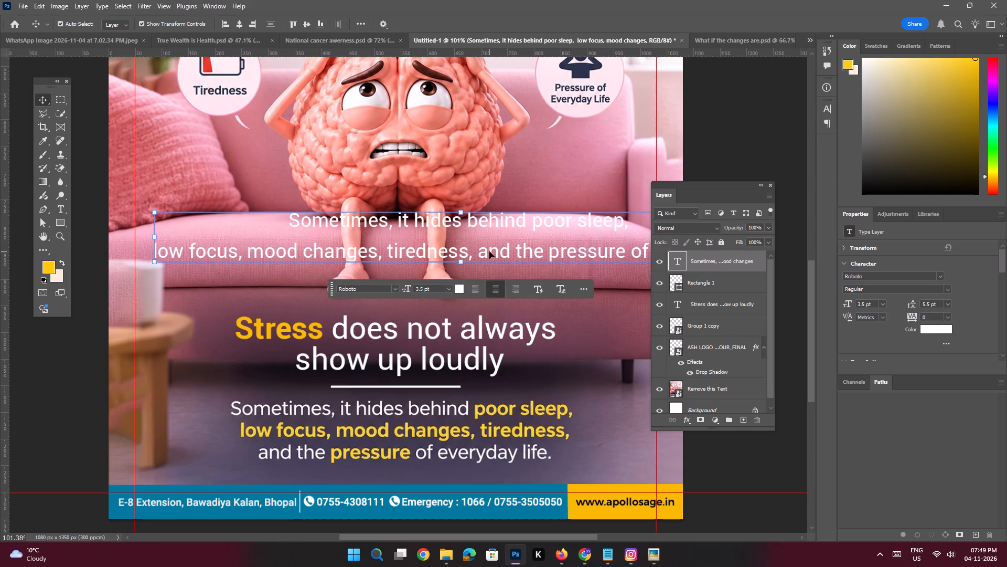
click(478, 248)
key(Return)
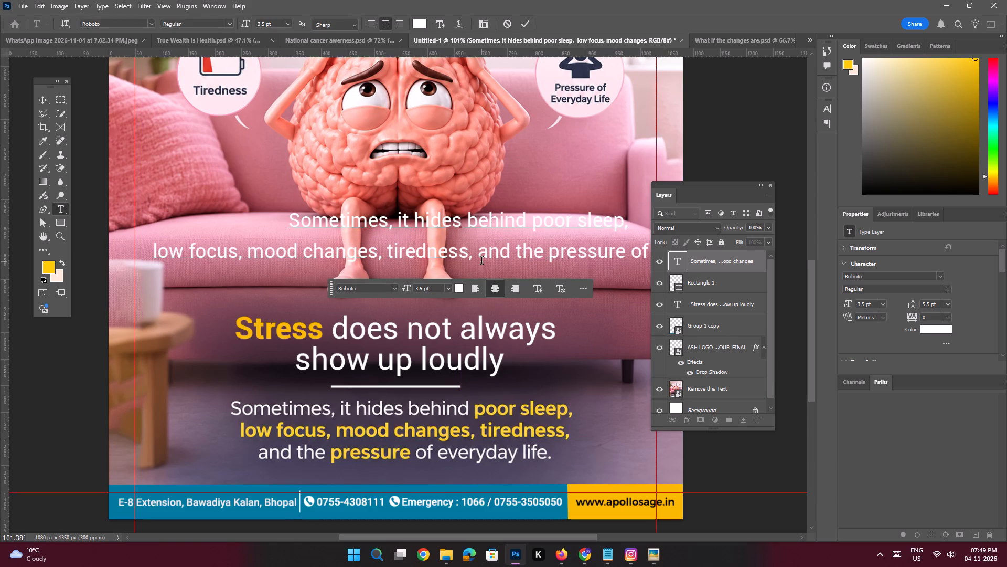
key(Return)
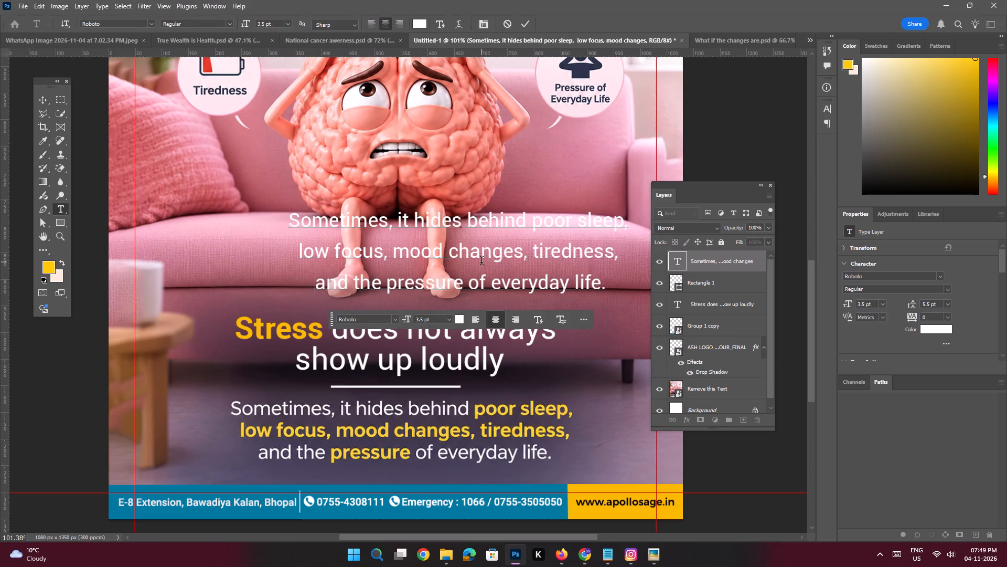
Place the three-line subtext over the original subtext below the divider and set its leading to Auto.
drag(489, 257, 474, 322)
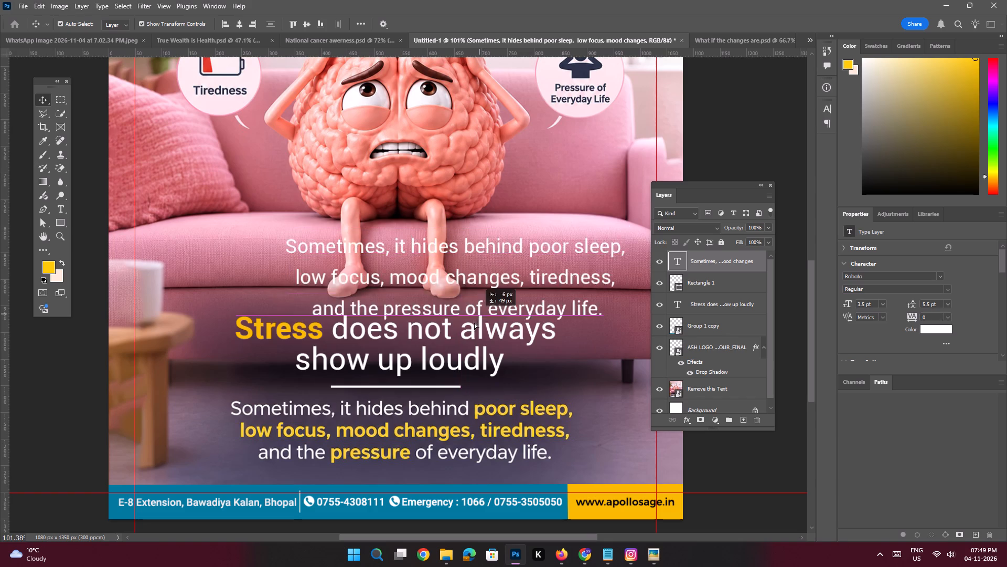
drag(474, 322, 444, 442)
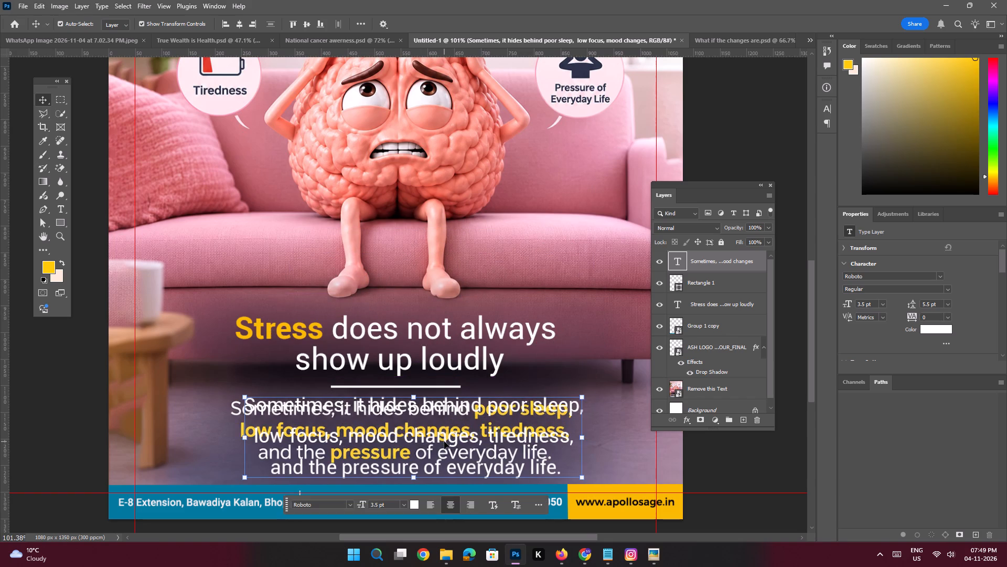
click(947, 303)
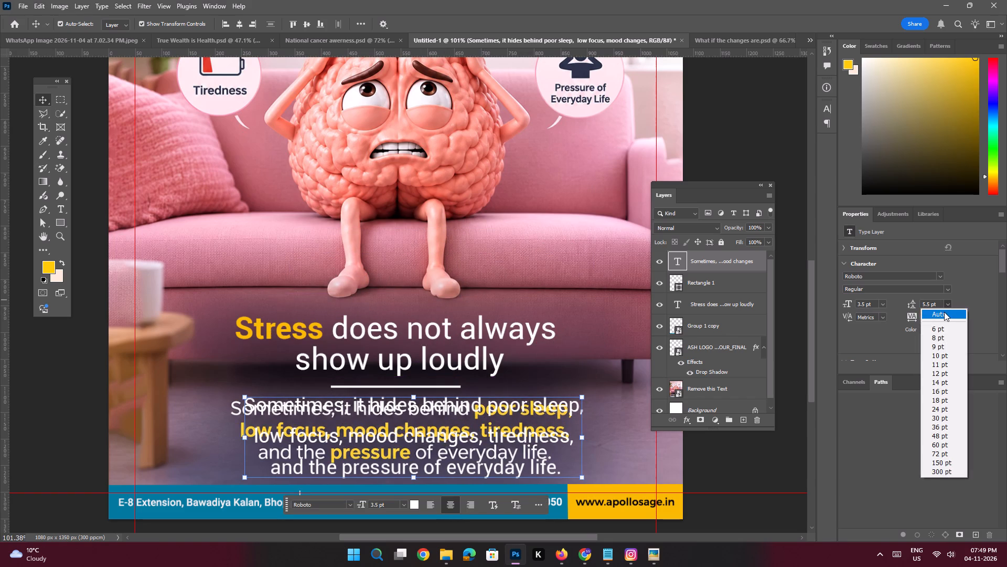
click(944, 312)
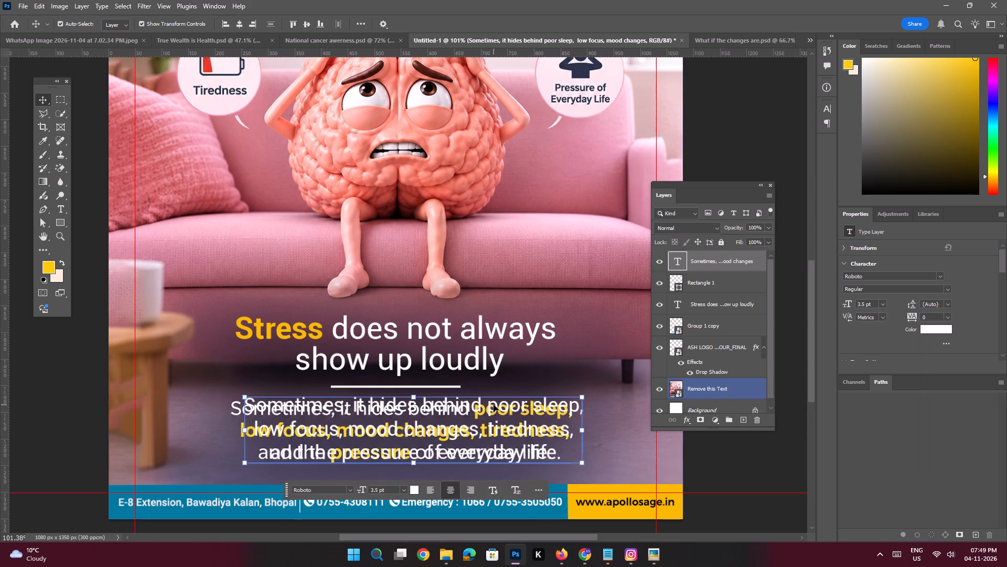
Move the new subtext block straight up onto the sofa, clear of the headline and the original subtext.
key(space)
shift+drag(496, 407, 496, 258)
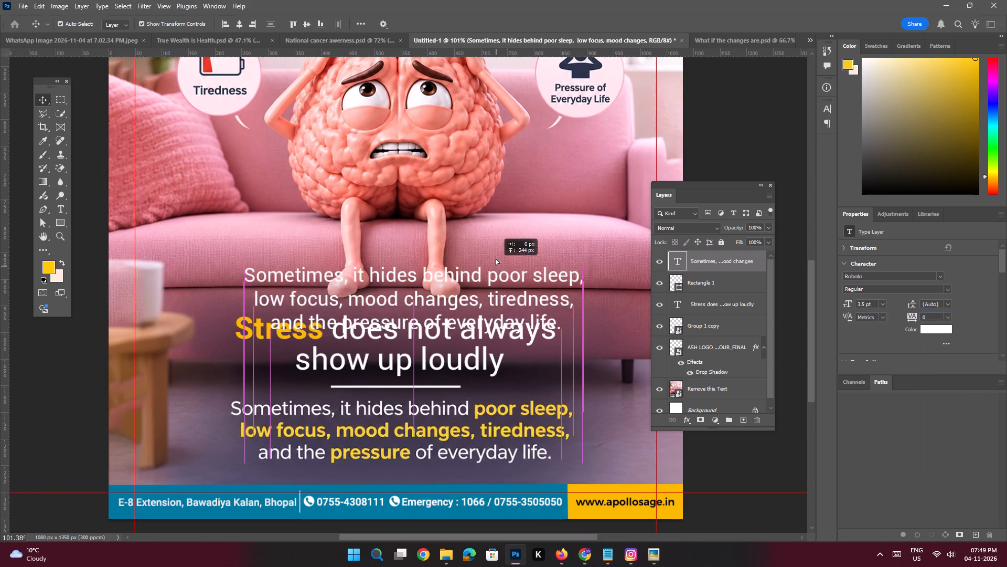
shift+drag(496, 258, 495, 223)
key(shift+space)
key(shift+space)
key(shift+space)
key(shift+space)
key(shift+space)
key(shift+space)
key(shift+space)
key(shift+space)
key(shift+space)
key(shift+space)
key(shift+space)
key(shift+space)
key(shift+space)
drag(493, 224, 488, 248)
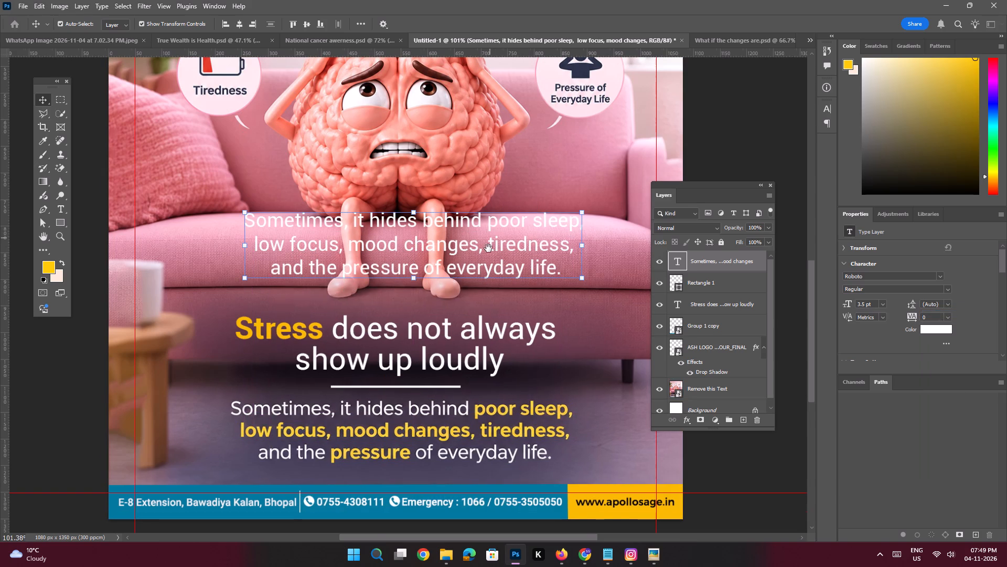
Make "poor sleep," in the new subtext Roboto Bold and colour it f9b900, sampled from the headline word "Stress".
drag(488, 248, 488, 253)
ctrl+drag(495, 250, 505, 272)
double_click(508, 261)
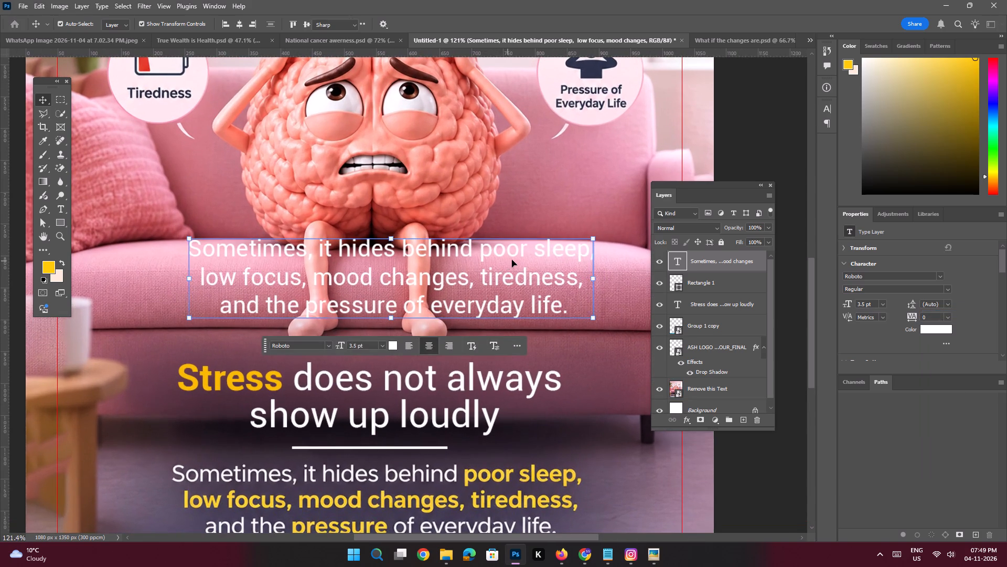
click(567, 247)
drag(593, 251, 494, 253)
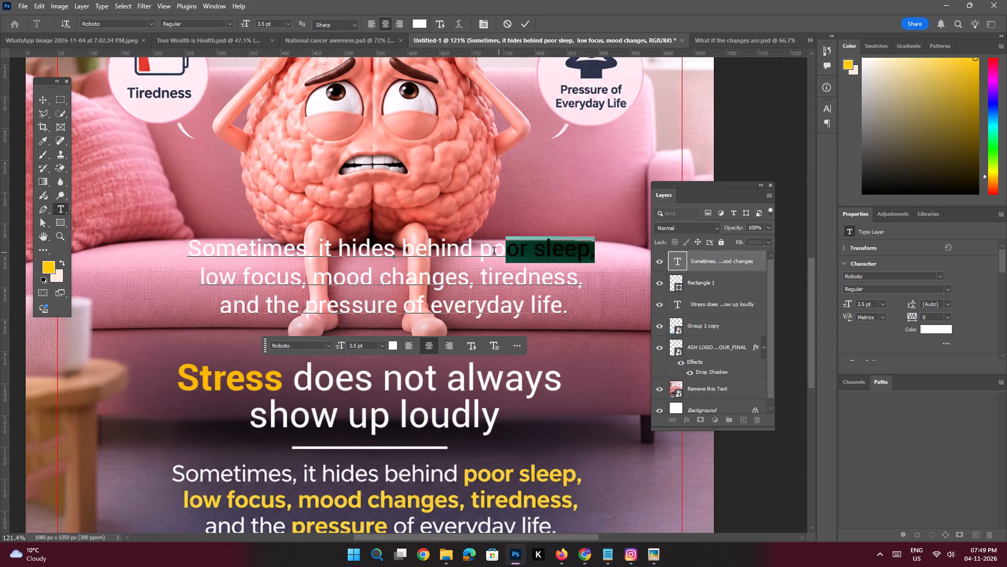
drag(494, 253, 484, 253)
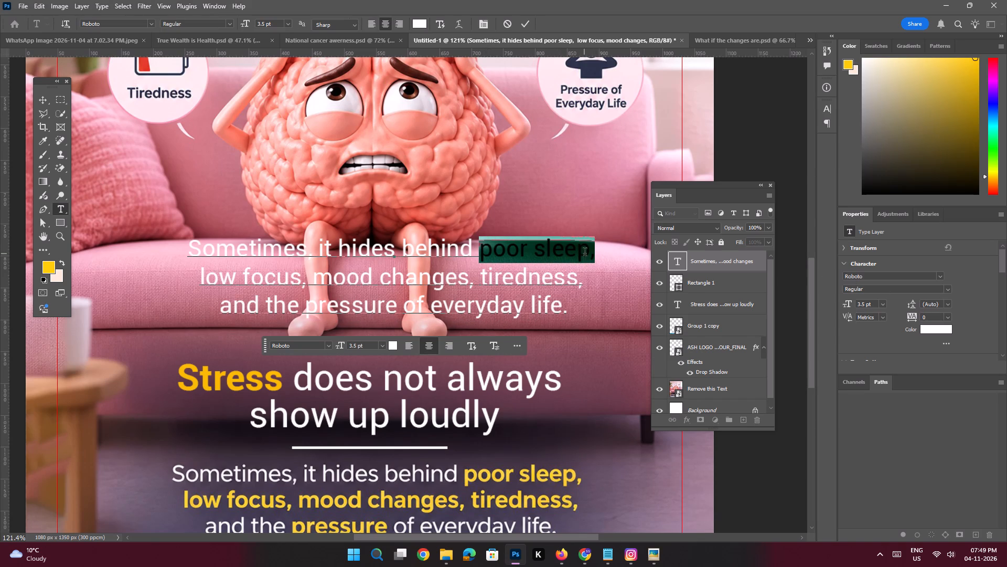
click(587, 254)
drag(595, 257, 484, 254)
click(951, 288)
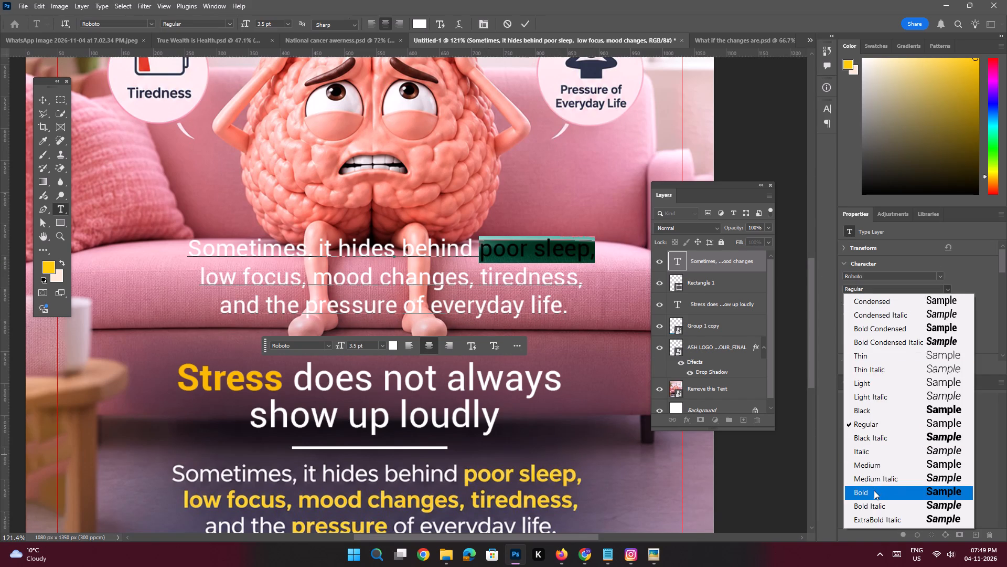
click(874, 490)
click(944, 331)
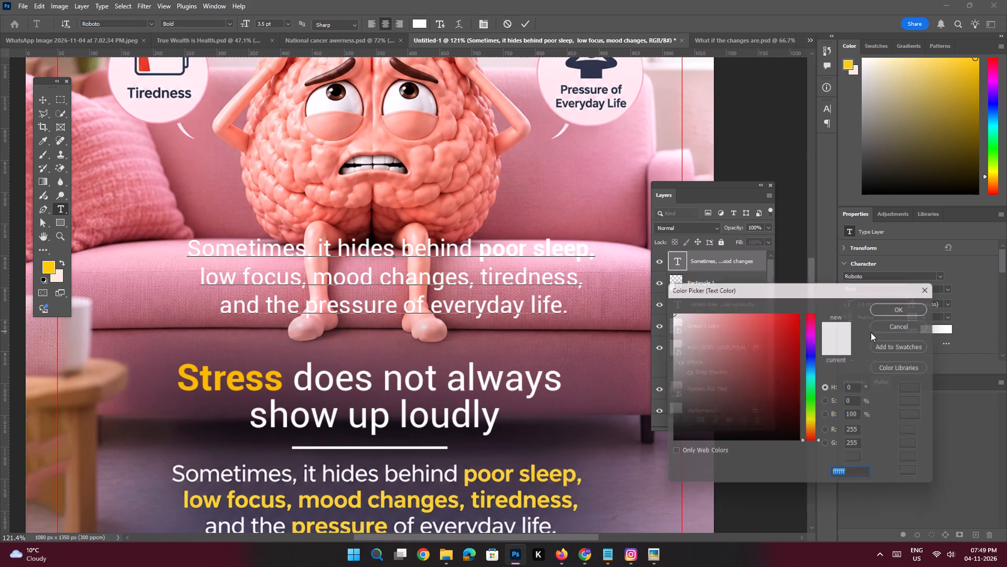
click(260, 385)
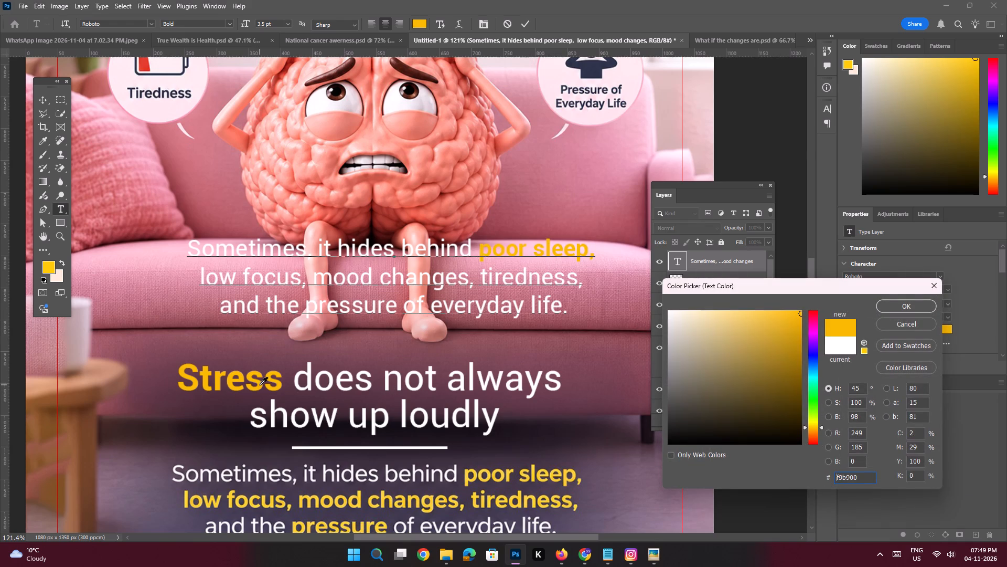
key(Return)
key(Return)
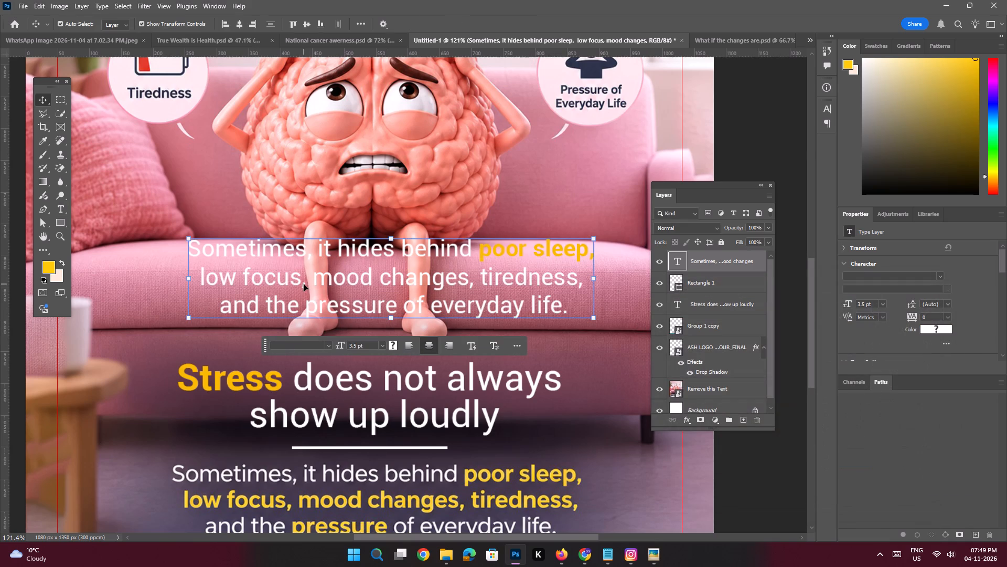
Make "low focus," in the new subtext's second line bold and give it the yellow sampled from "Stress".
key(space)
key(space)
key(space)
key(space)
drag(304, 284, 313, 265)
double_click(313, 264)
click(312, 258)
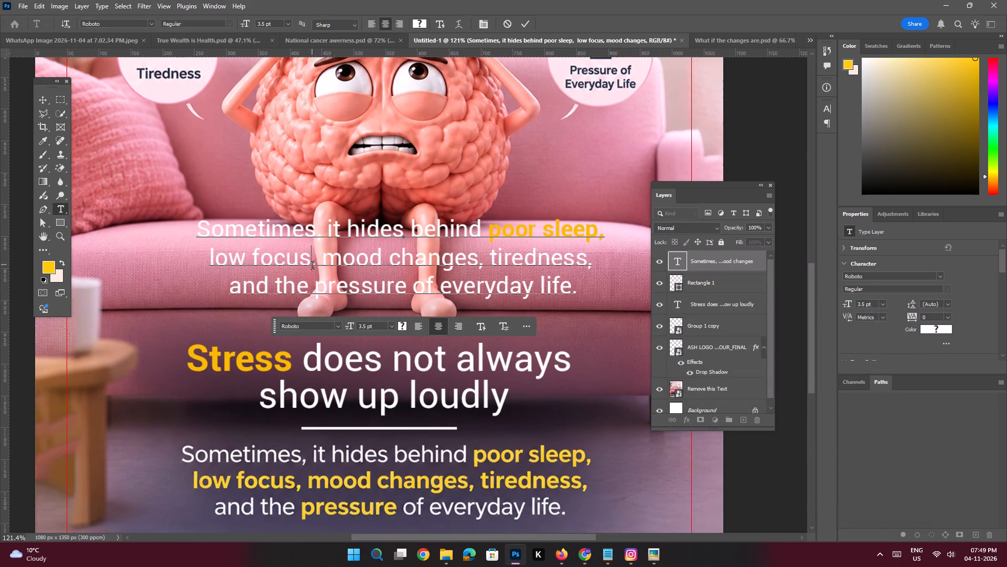
drag(316, 267, 204, 265)
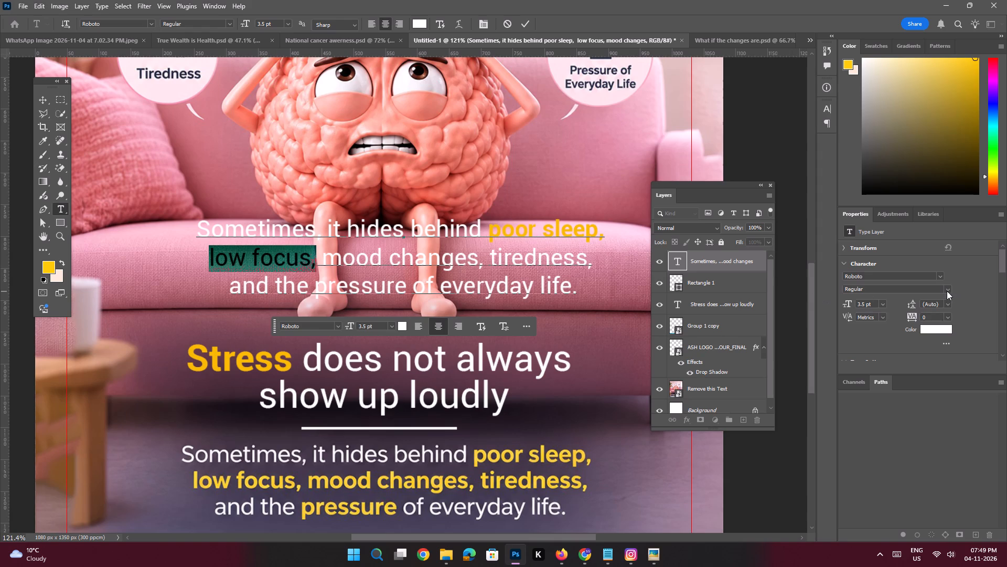
click(947, 291)
click(882, 490)
click(403, 324)
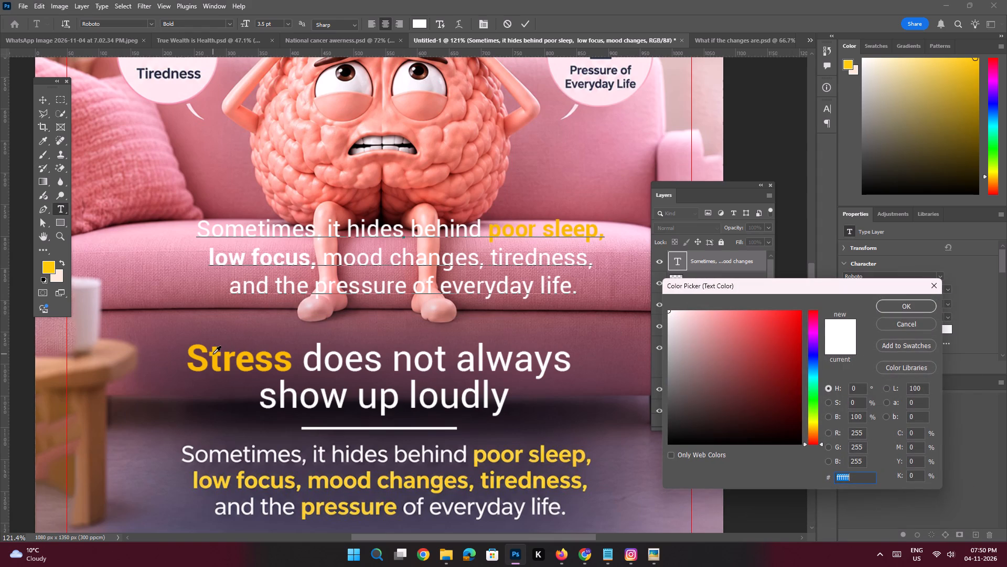
click(214, 354)
key(Return)
key(Return)
key(Return)
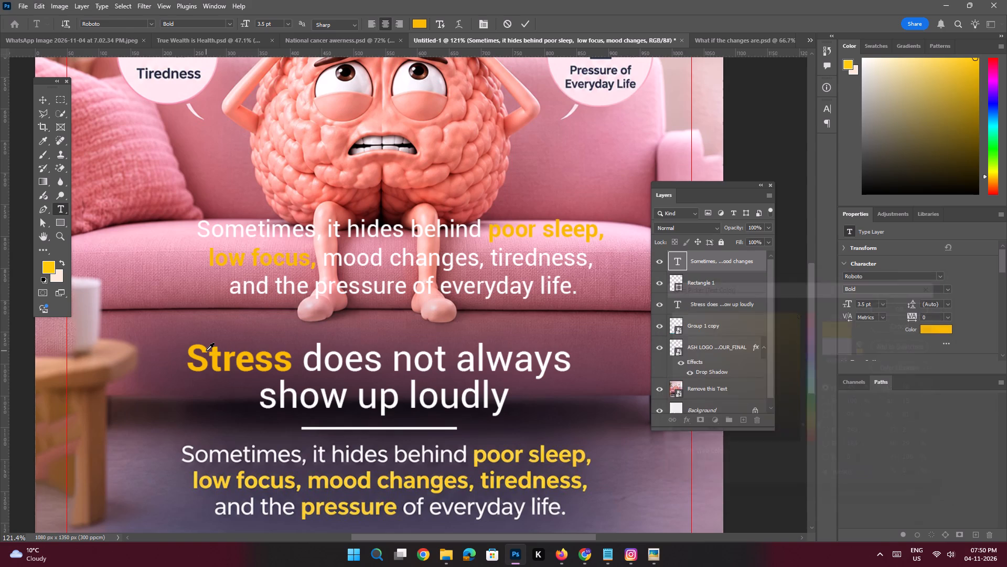
Make "mood changes," in the second line bold and colour it f9b900, sampled from the headline word "Stress".
key(space)
key(space)
key(space)
key(space)
key(space)
key(space)
key(space)
key(space)
key(space)
drag(378, 254, 380, 245)
double_click(390, 245)
click(478, 249)
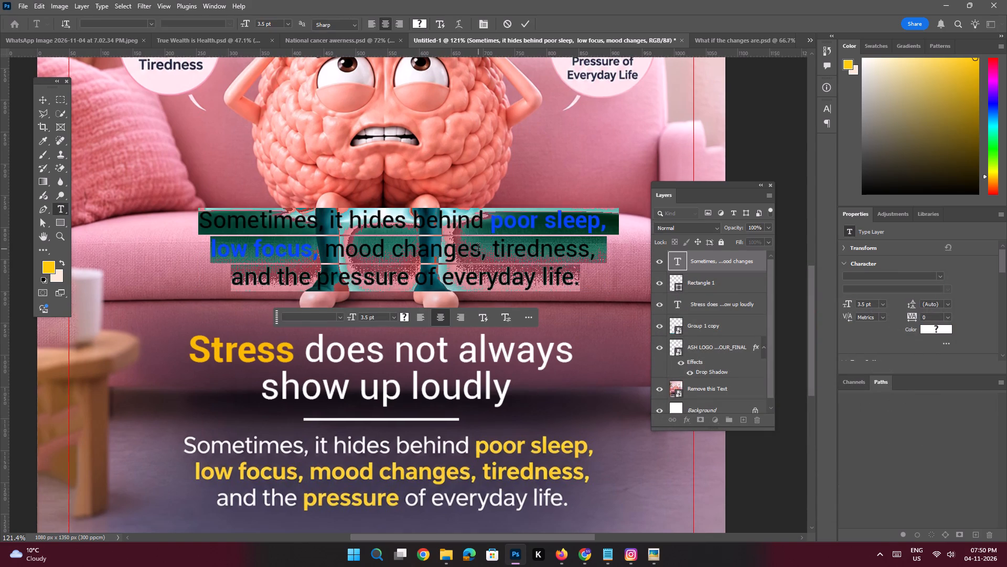
drag(486, 257, 329, 259)
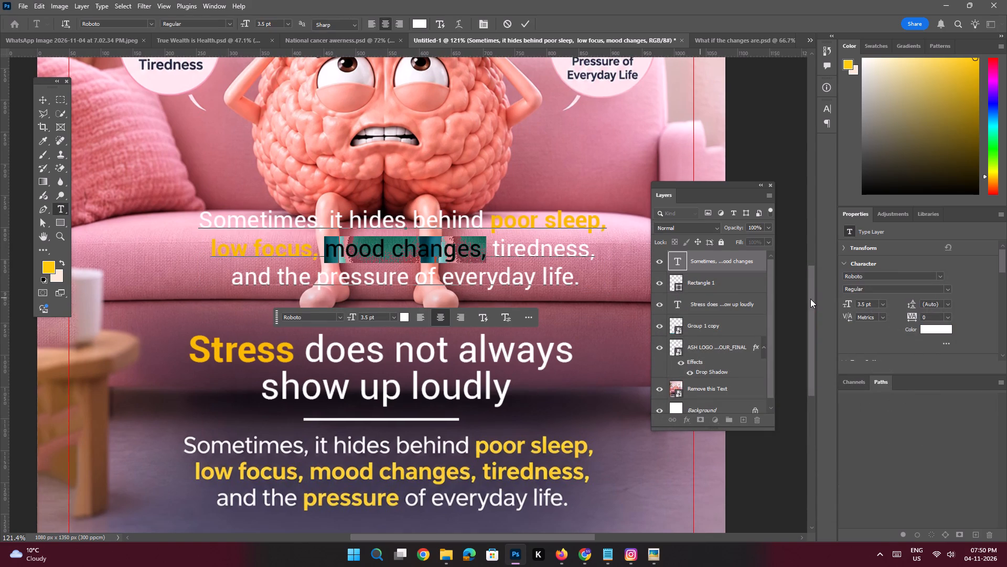
click(949, 289)
click(879, 495)
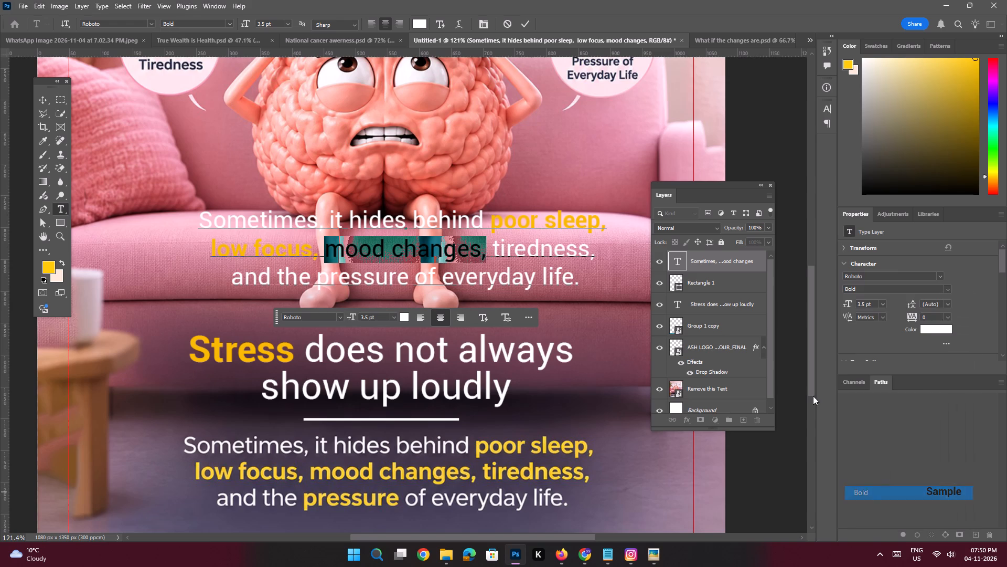
click(942, 330)
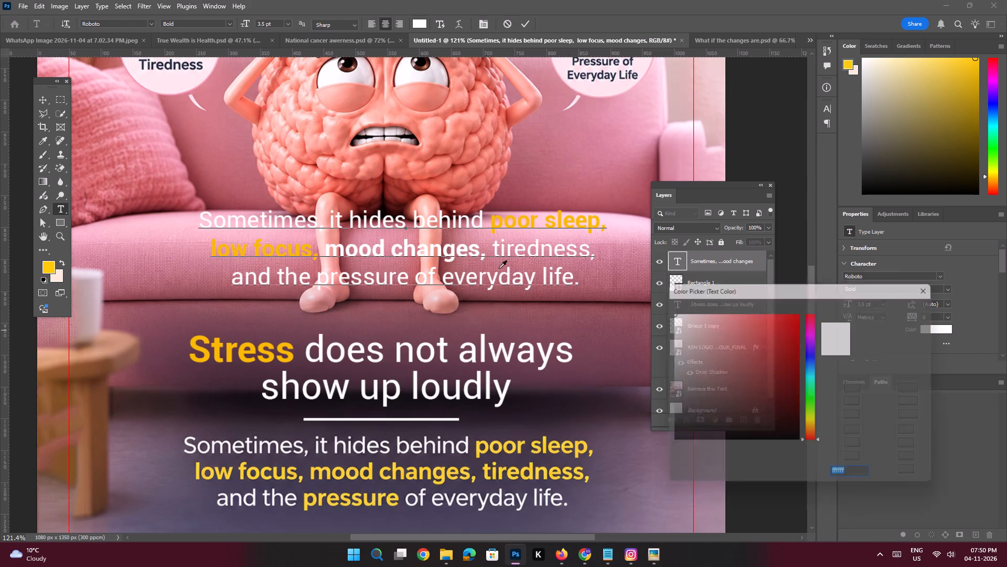
click(293, 356)
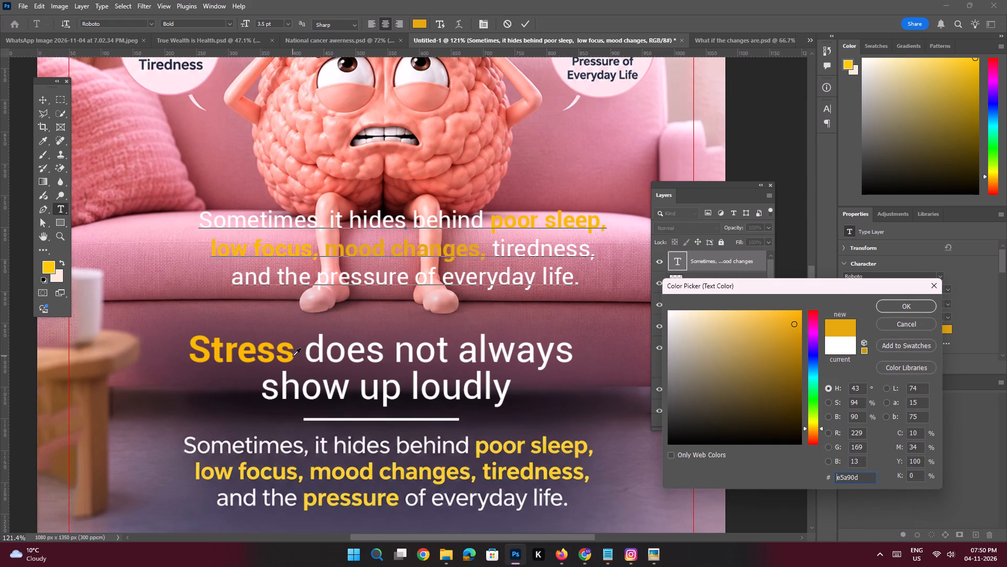
click(290, 355)
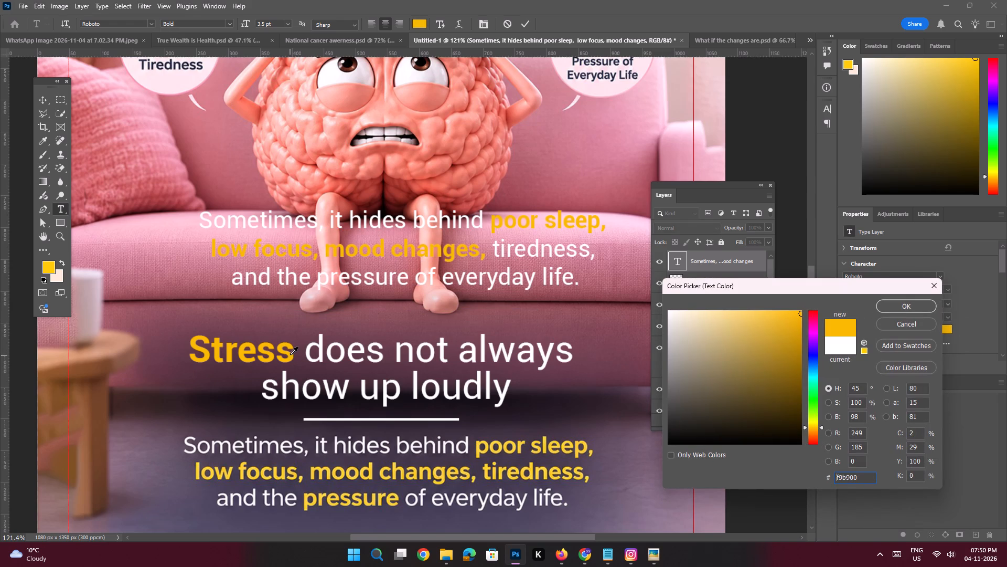
key(Return)
key(Return)
Make "tiredness," at the end of the second line bold and colour it f9b900, sampled from "Stress".
key(space)
key(space)
key(space)
key(space)
key(space)
key(space)
key(space)
key(space)
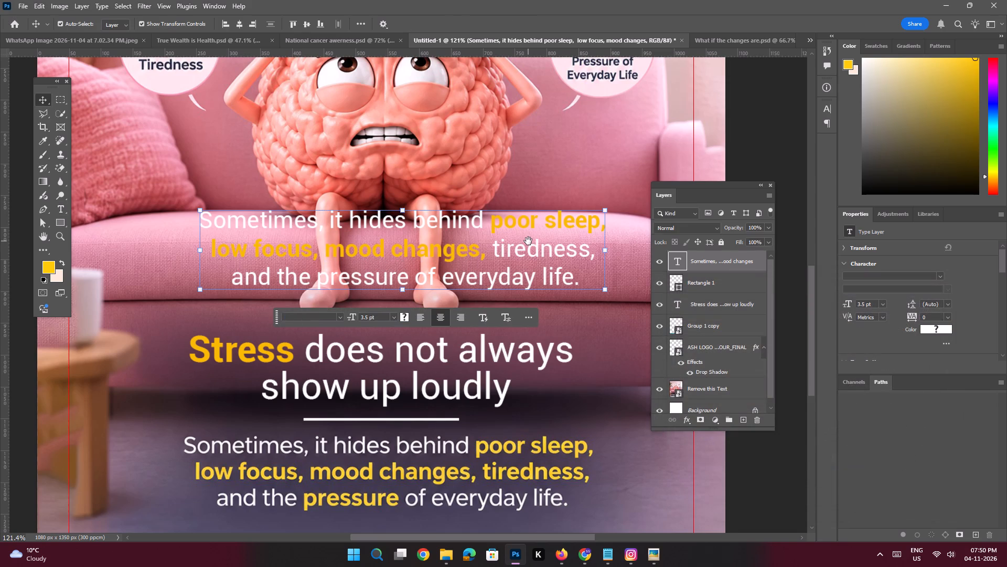
drag(528, 240, 533, 206)
double_click(535, 218)
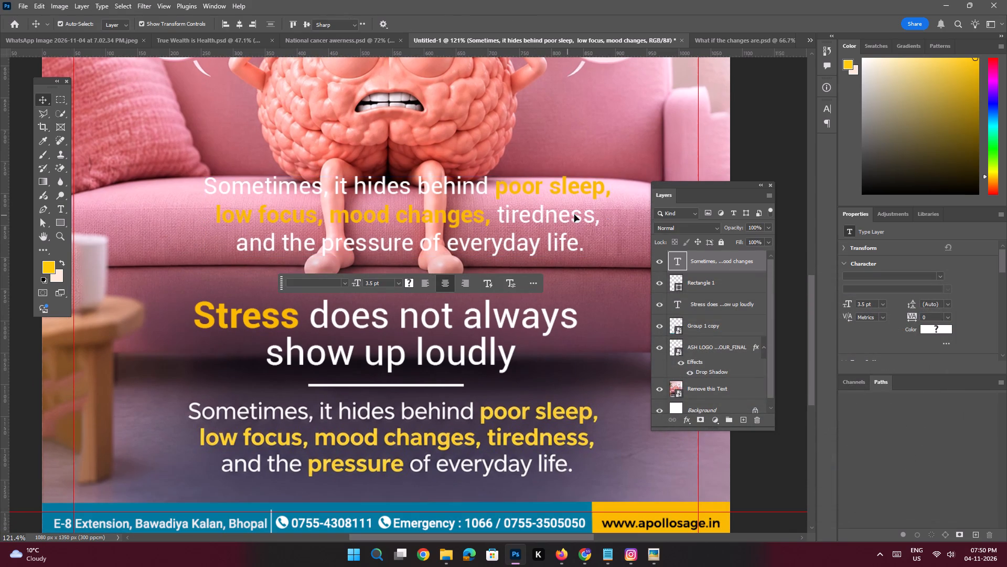
click(581, 214)
drag(602, 224, 491, 224)
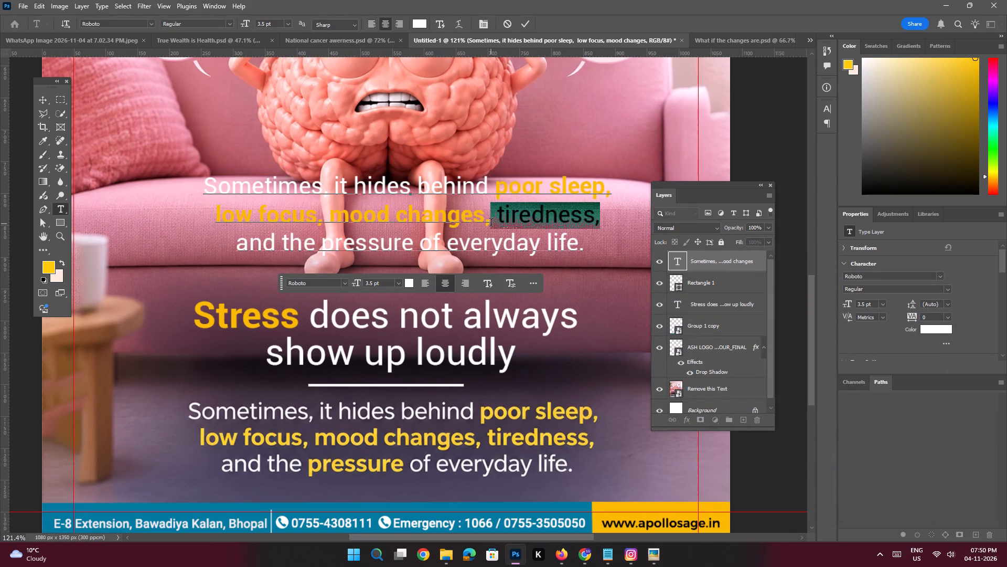
drag(491, 224, 499, 225)
click(948, 288)
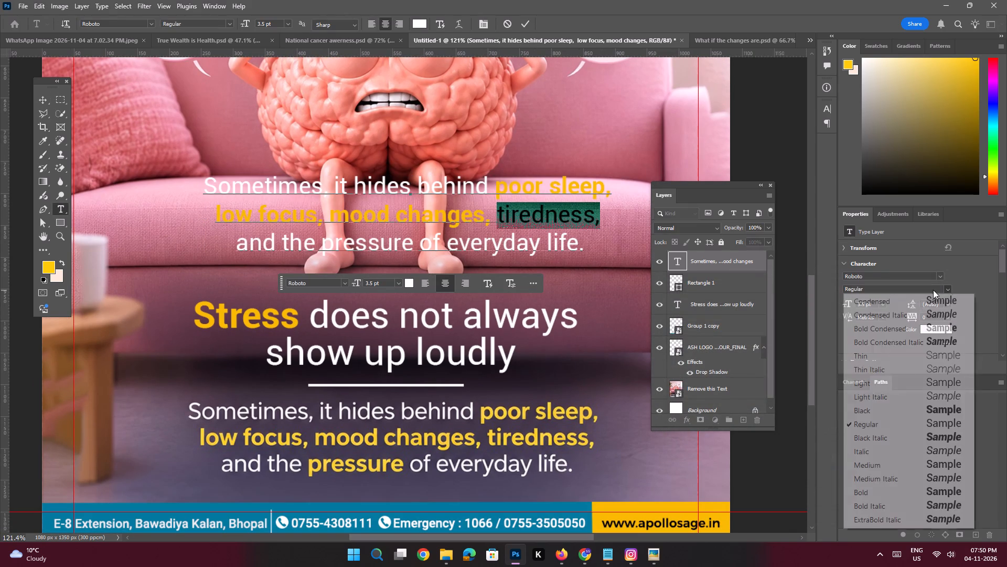
click(878, 489)
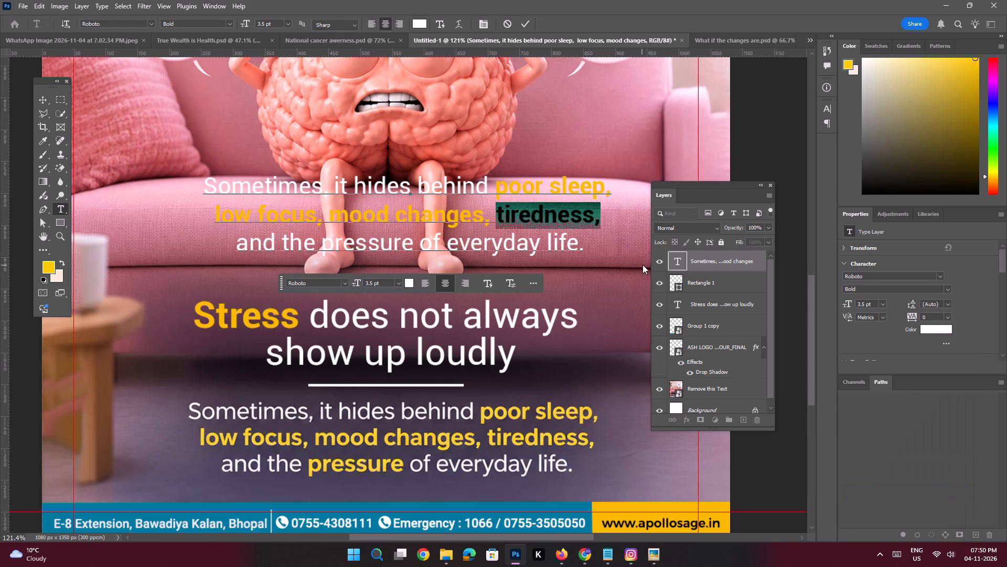
click(410, 282)
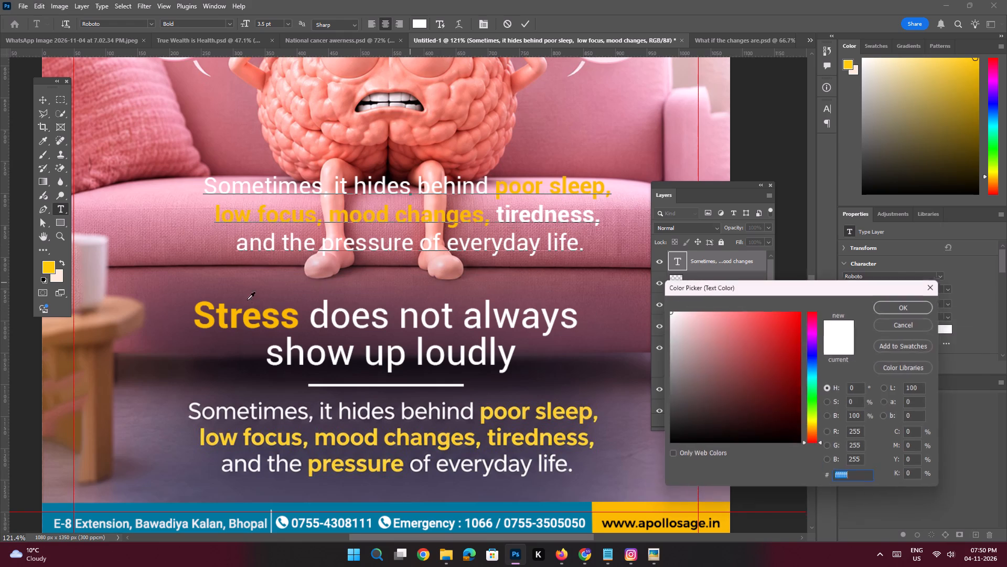
click(220, 311)
key(Return)
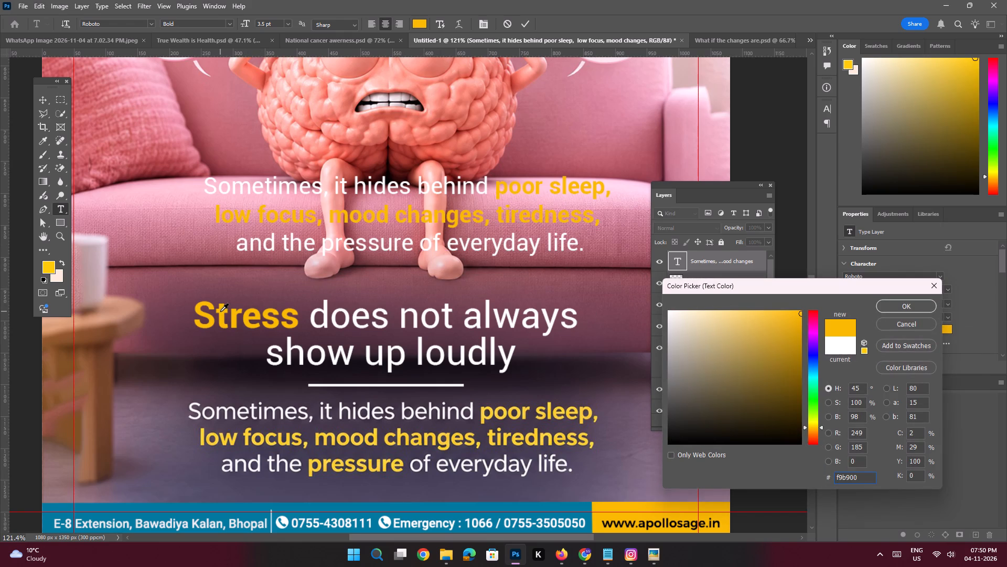
key(Return)
key(Return)
Make "pressure" in the third line bold and colour it fcd030, sampled from the original subtext's yellow words.
double_click(382, 243)
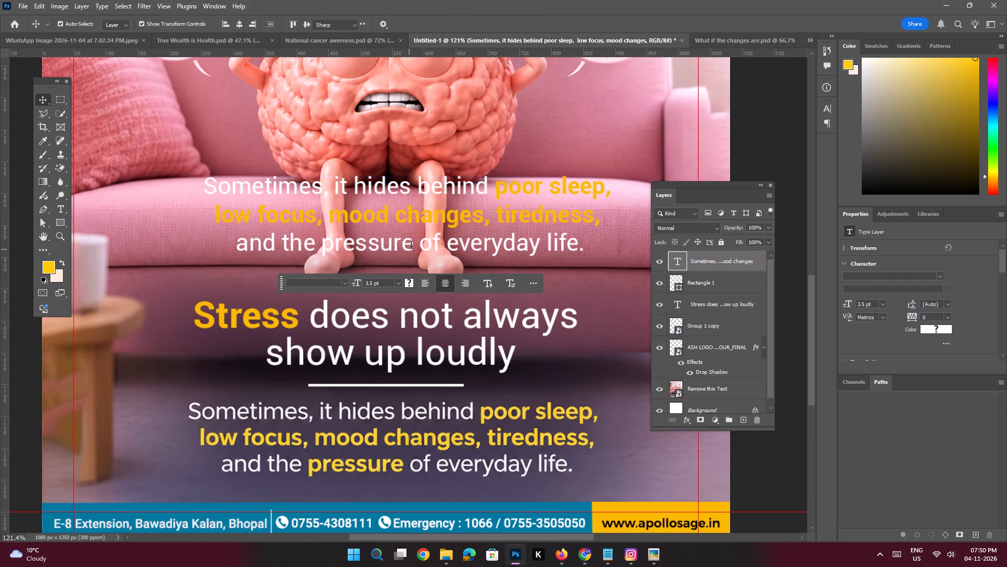
click(411, 244)
drag(415, 245, 324, 250)
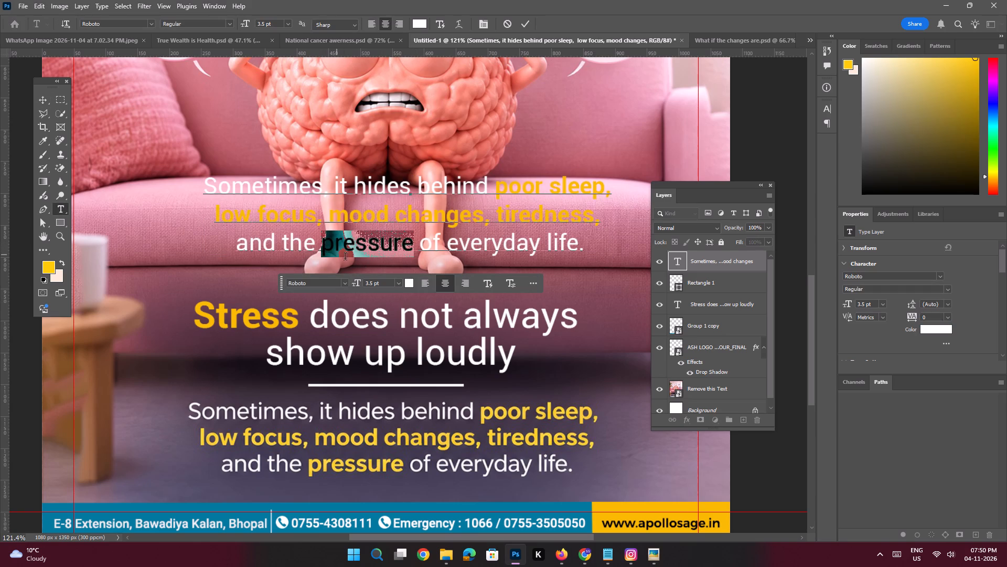
click(948, 289)
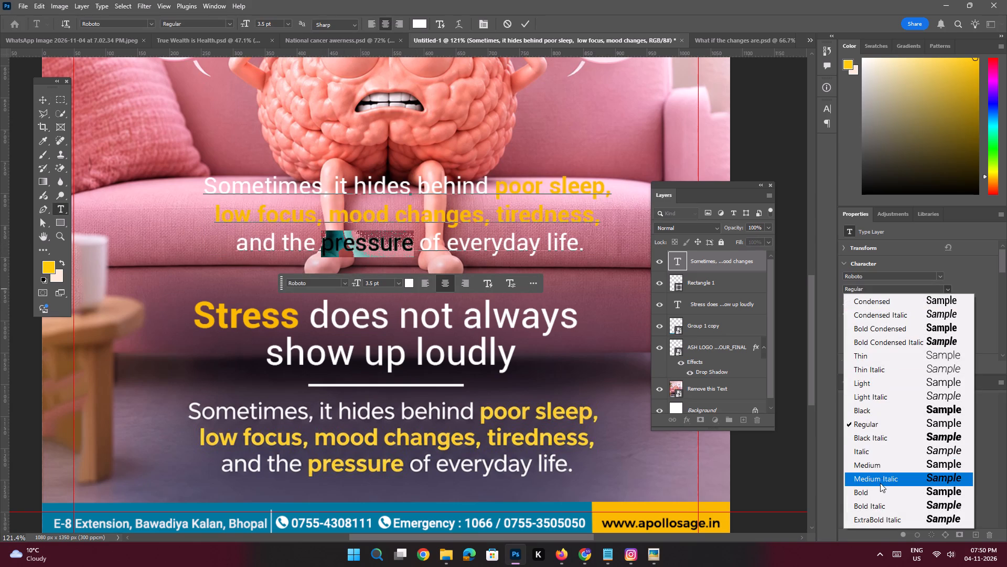
click(875, 488)
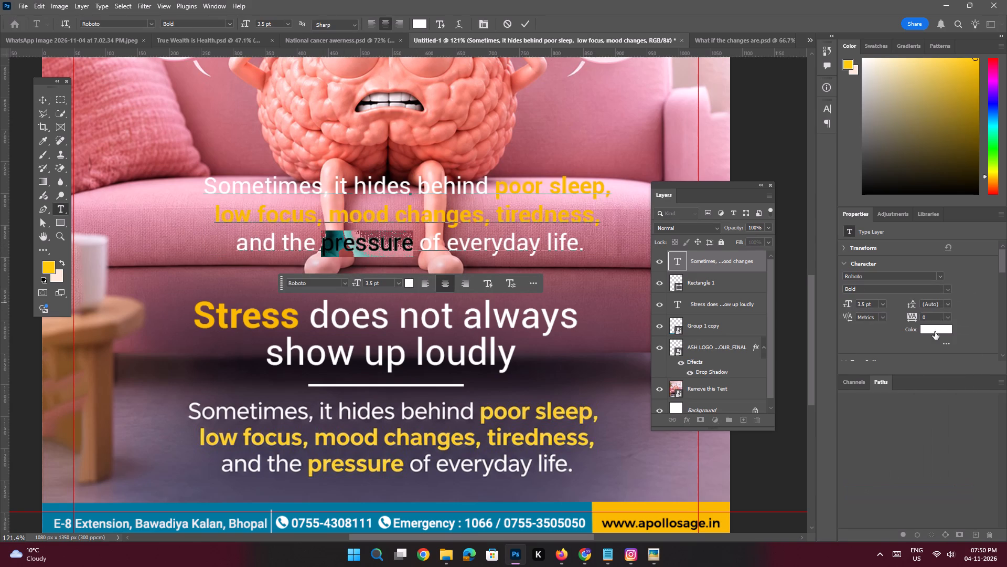
click(939, 328)
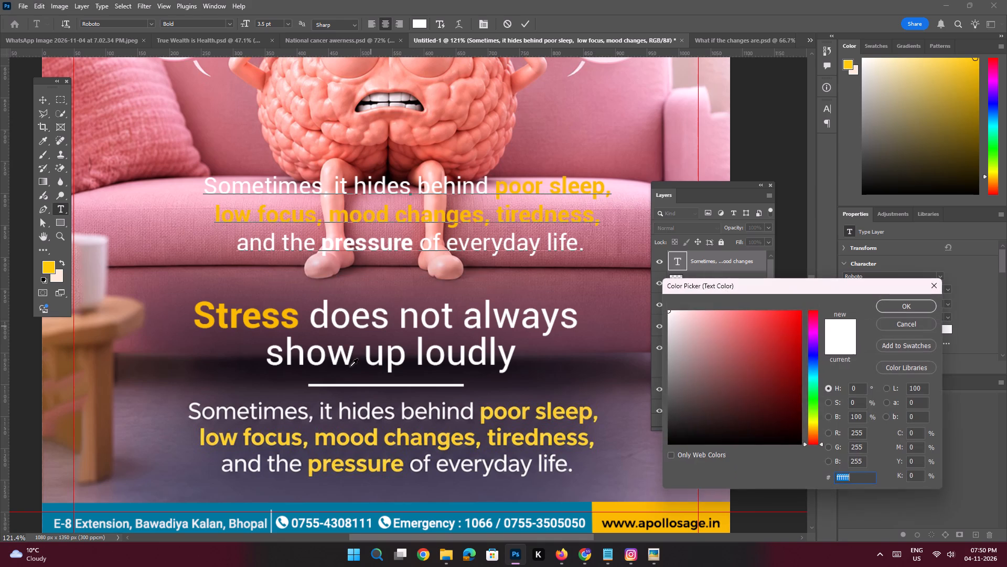
click(334, 439)
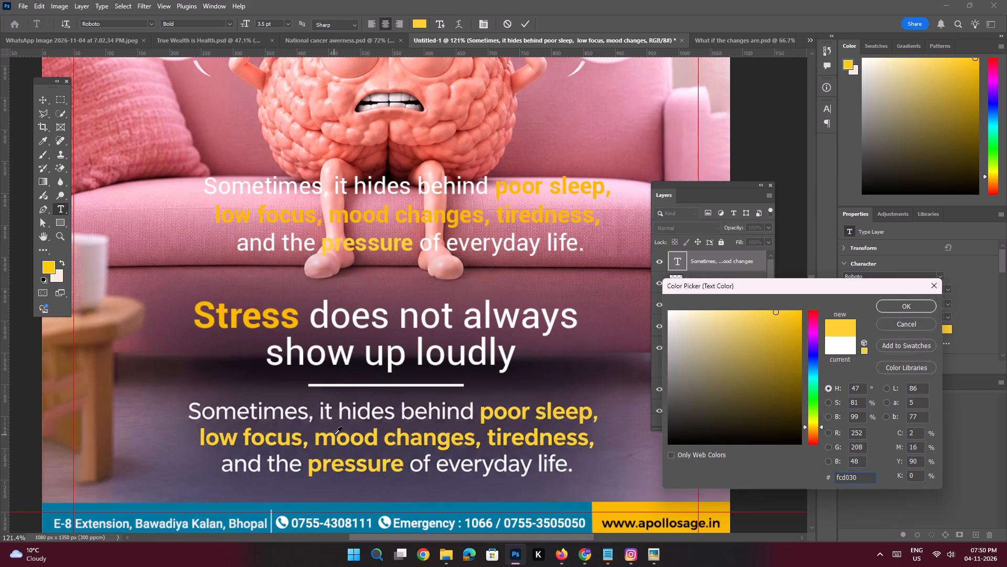
key(Return)
key(Return)
key(Return)
Lasso the original three-line subtext on the "Remove this Text" layer and erase it using Generative Fill with the prompt "Remove this".
click(387, 421)
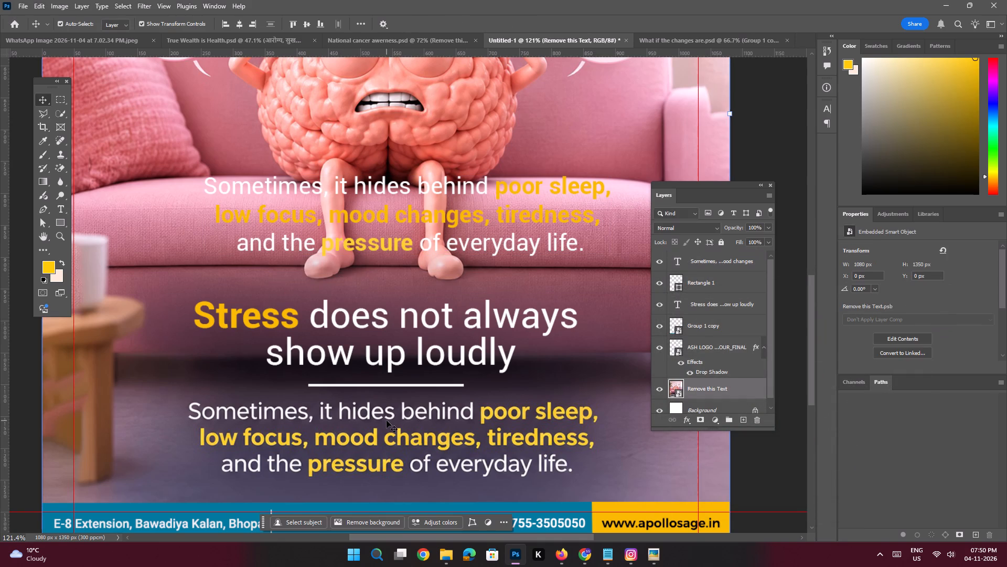
click(42, 113)
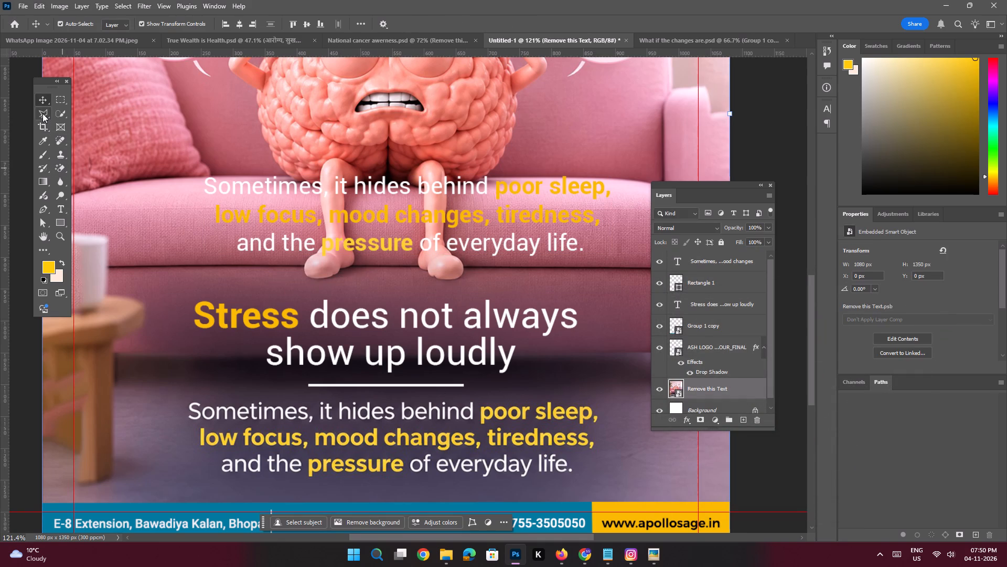
click(190, 395)
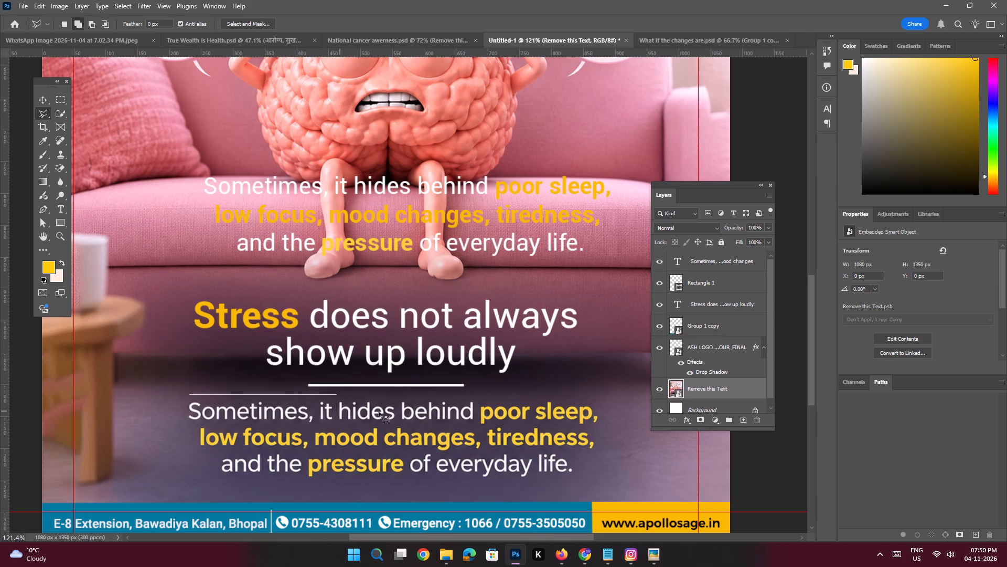
shift+click(596, 402)
click(604, 432)
click(602, 466)
click(584, 478)
click(571, 482)
shift+click(242, 479)
click(215, 474)
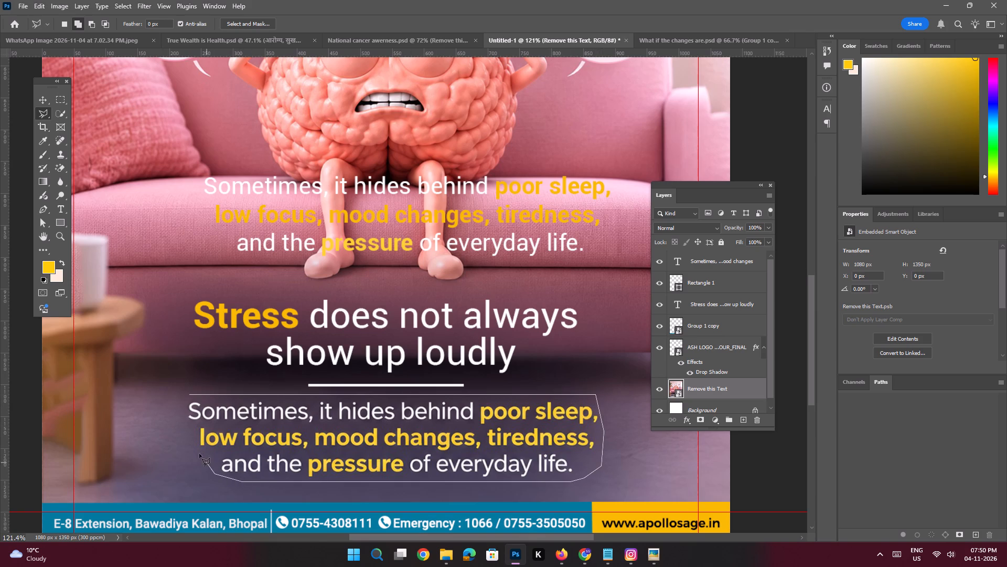
click(197, 451)
click(184, 430)
click(184, 408)
double_click(187, 393)
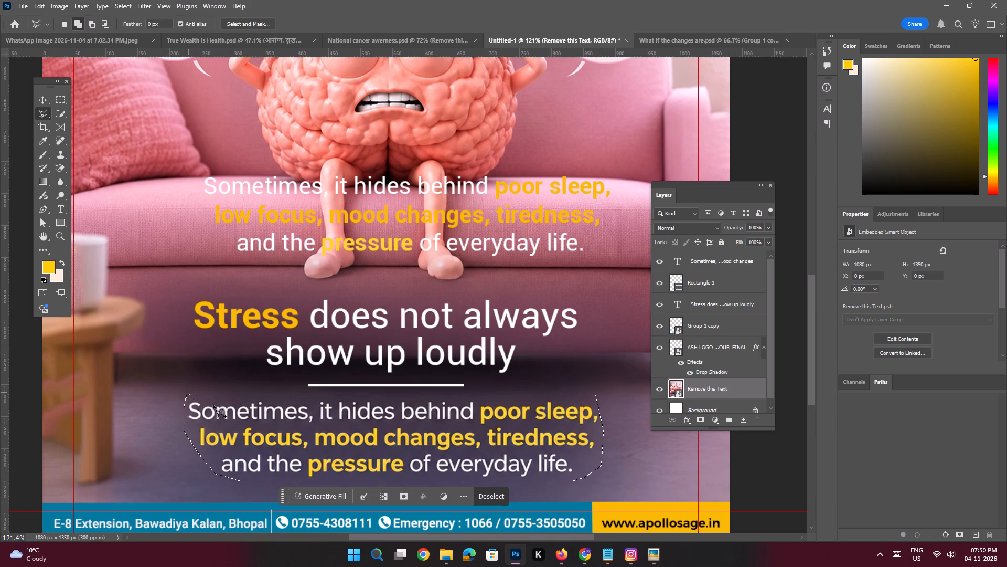
click(308, 492)
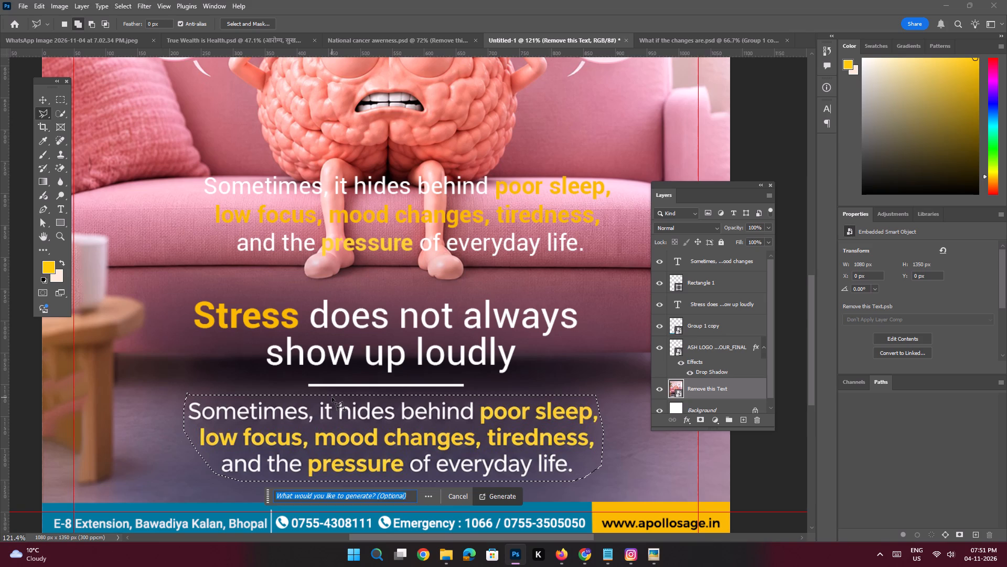
text(Remove this)
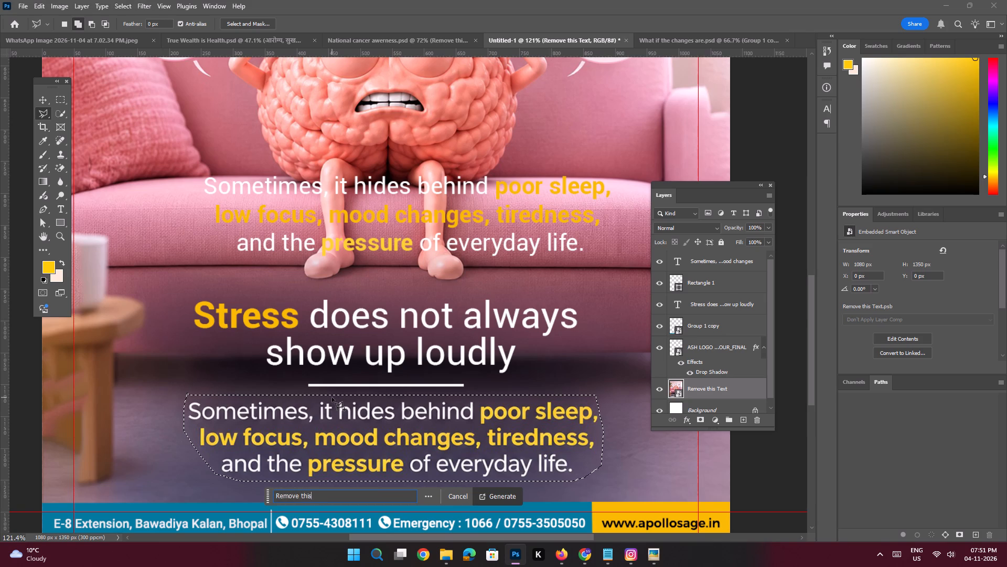
key(space)
key(Return)
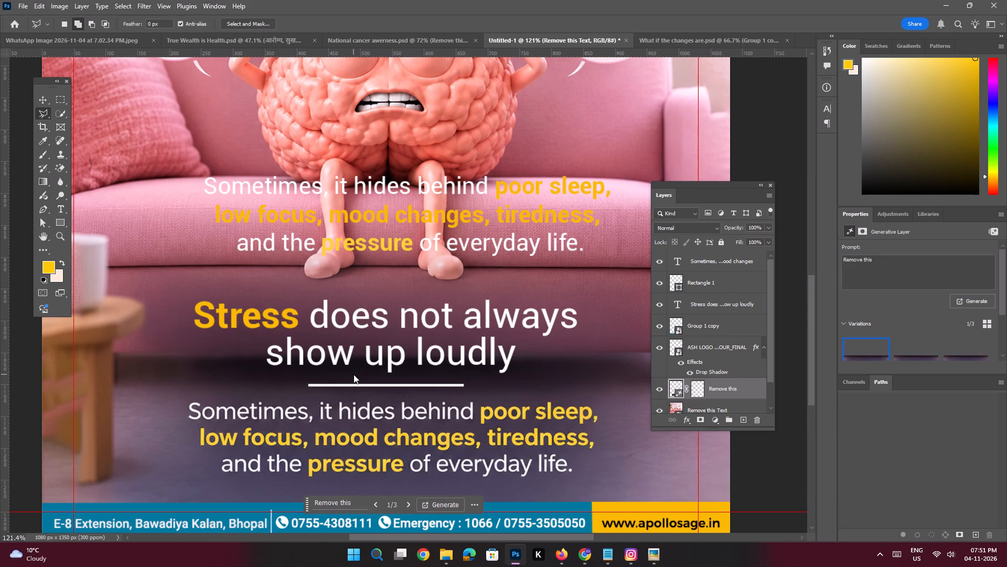
Move the new three-line subtext straight down below the white divider line, into the cleared area above the contact bar.
click(47, 101)
right_click(47, 101)
click(340, 224)
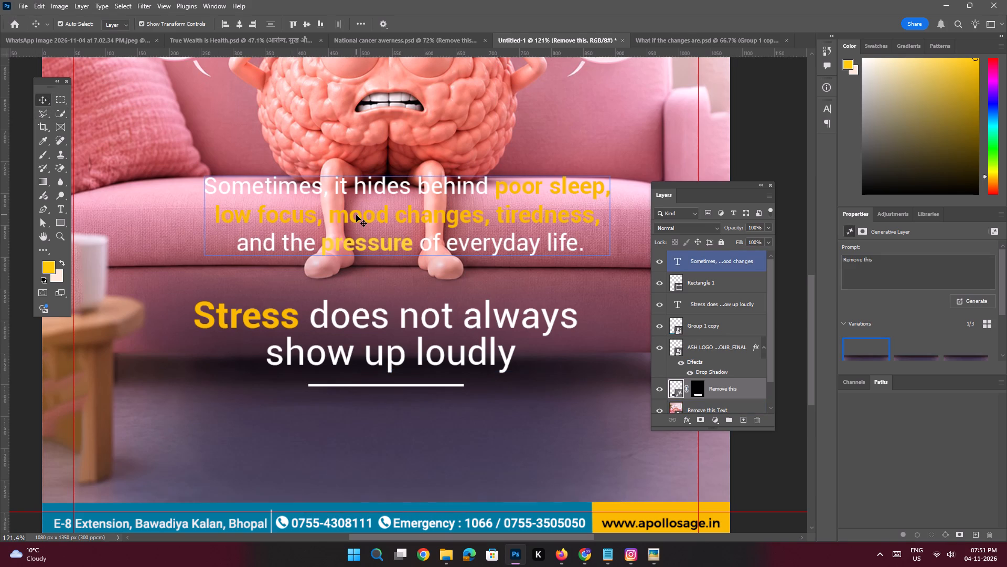
shift+drag(356, 215, 361, 398)
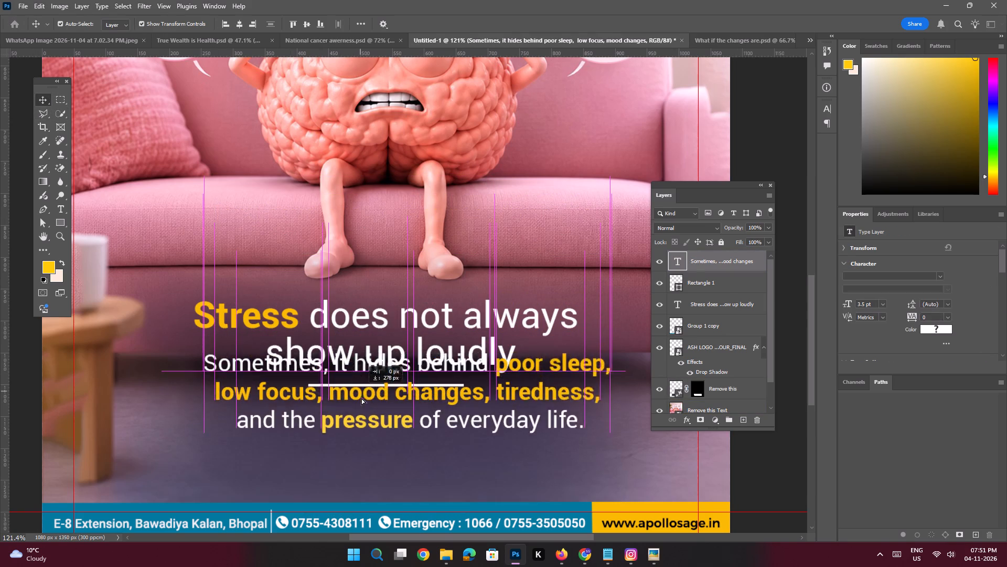
shift+drag(361, 398, 360, 445)
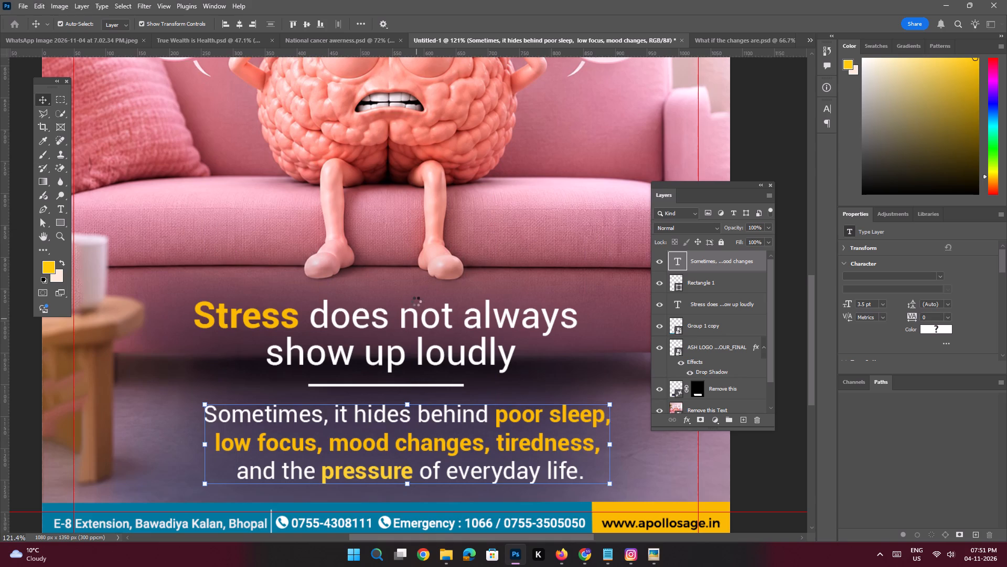
Centre the new subtext horizontally on the poster canvas and deselect it.
key(space)
ctrl+drag(416, 289, 375, 286)
click(166, 291)
key(space)
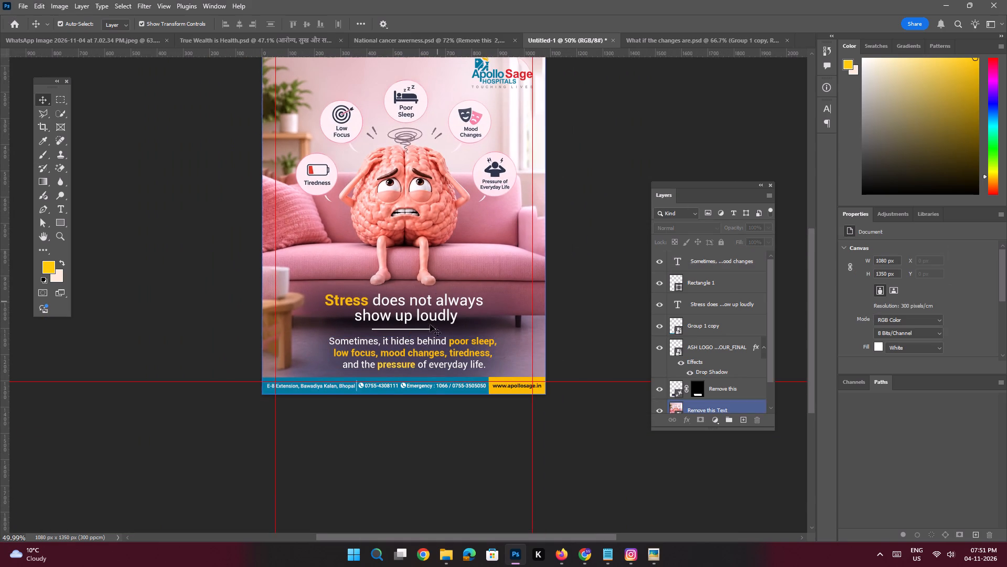
click(408, 350)
double_click(237, 28)
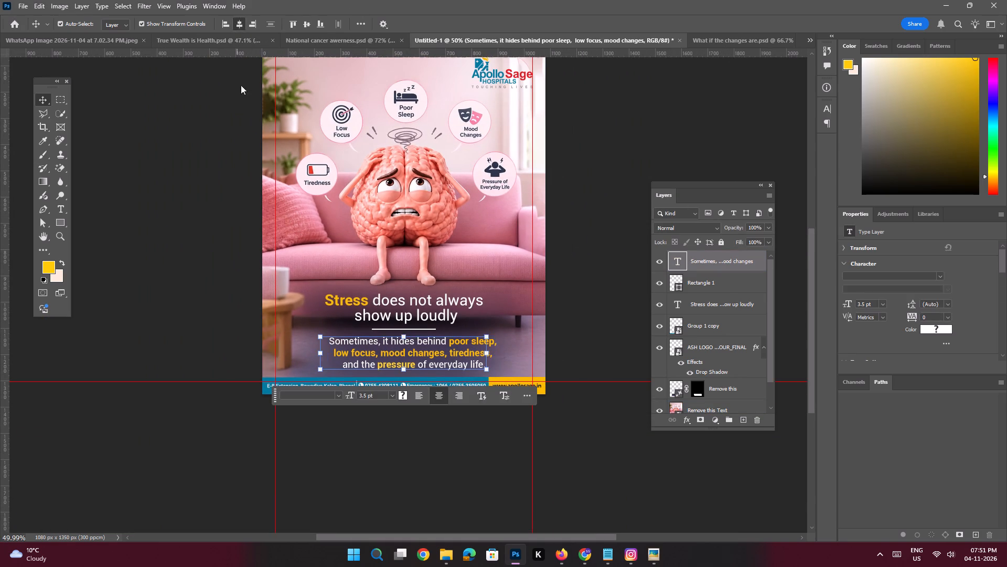
click(228, 130)
key(space)
key(space)
key(space)
key(space)
key(space)
key(space)
key(space)
key(space)
key(space)
Set the new subtext's font size to 3.3 pt.
click(429, 355)
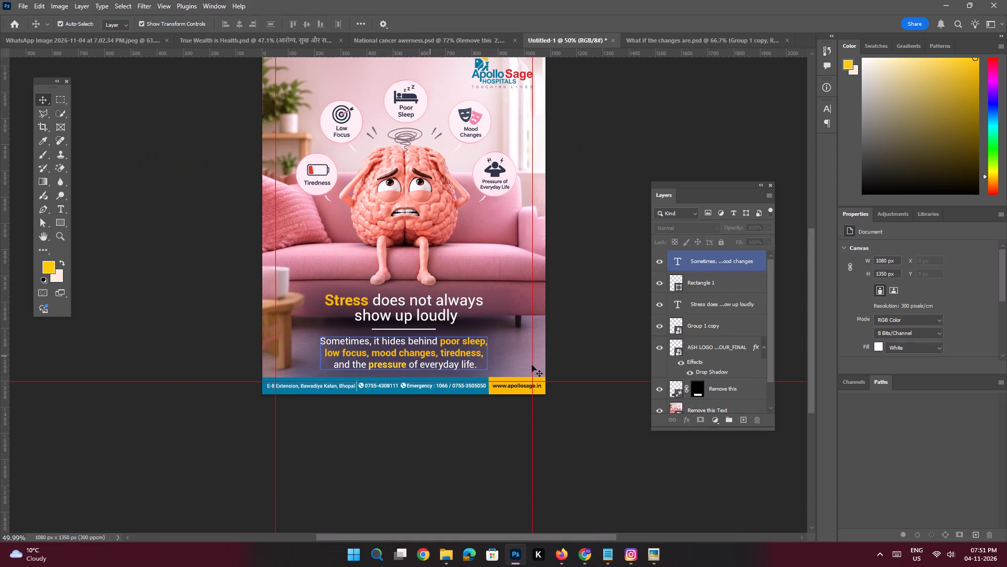
key(space)
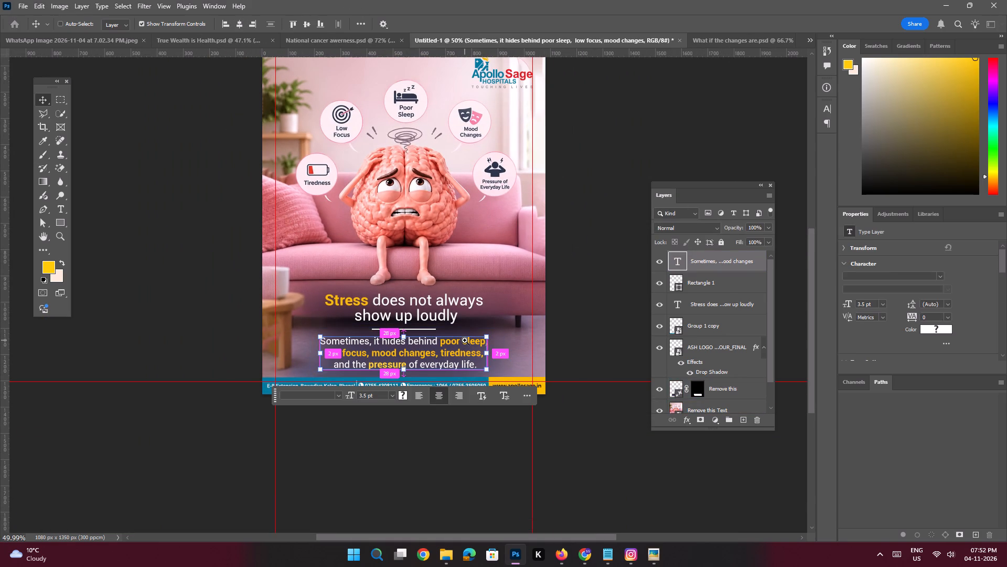
ctrl+drag(459, 340, 484, 364)
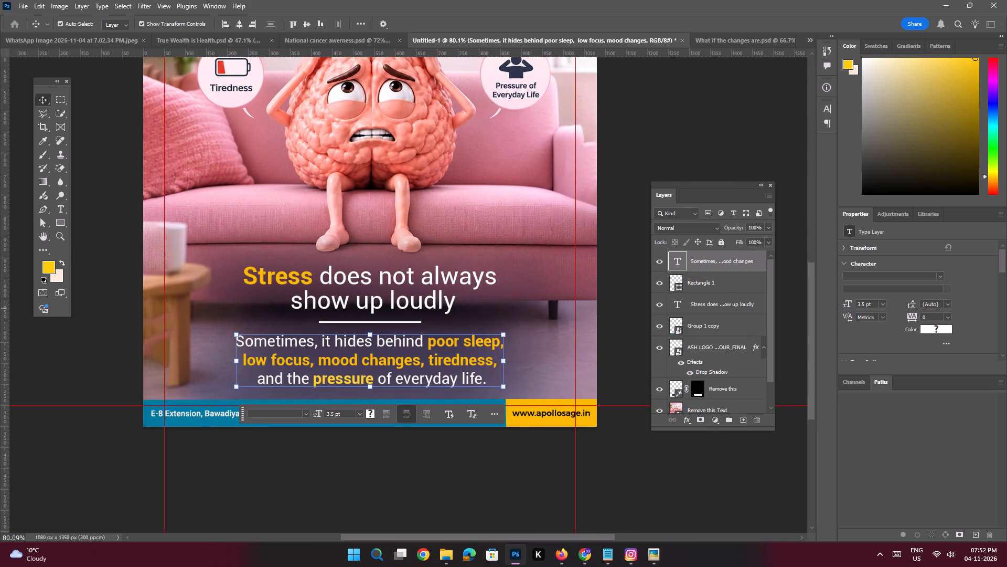
click(864, 304)
key(BackSpace)
key(3)
key(Return)
Nudge the white divider line under the headline down 2 px, to Y 1101 px, and deselect it.
click(378, 321)
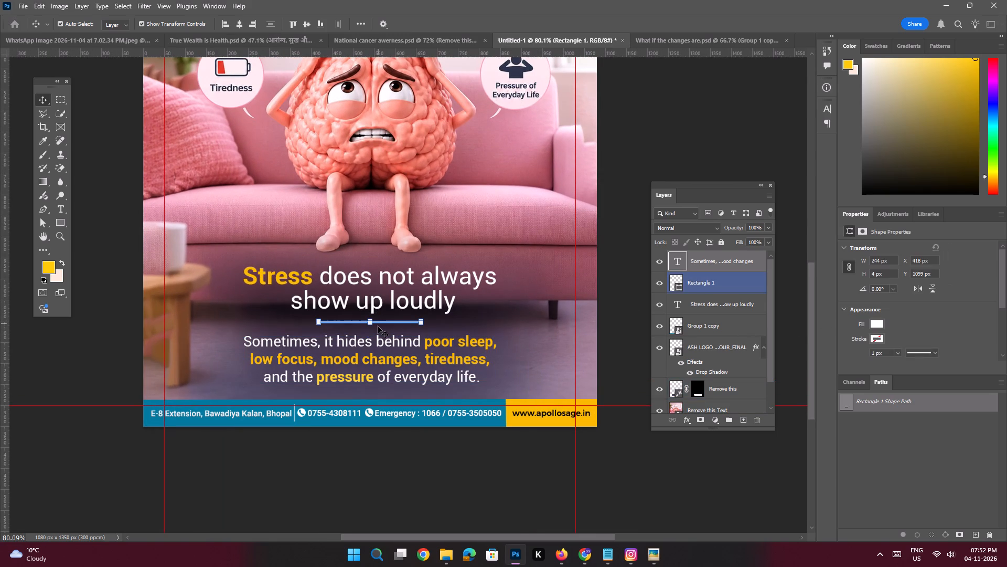
key(shift+Down)
key(shift+Up)
key(Down)
key(Down)
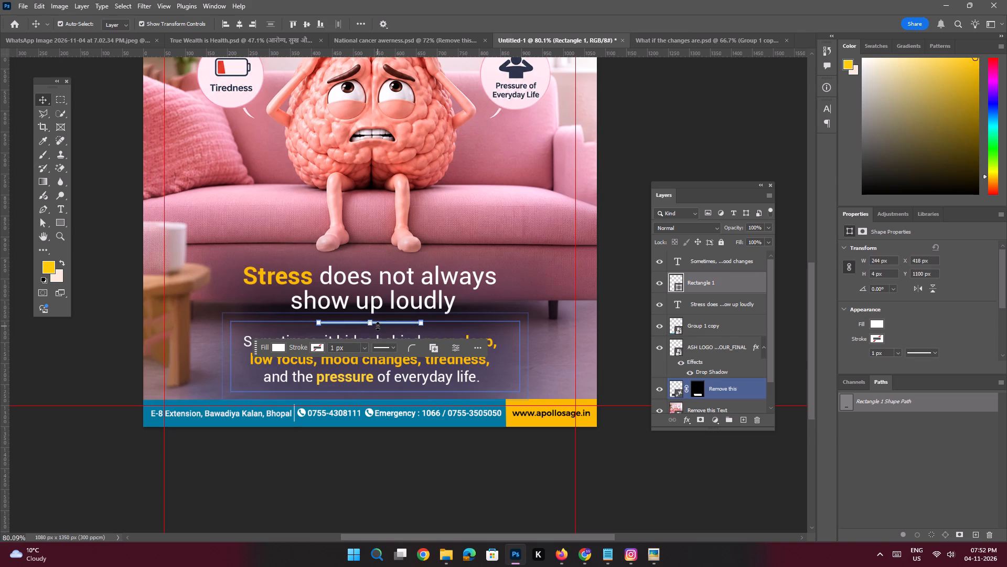
key(ctrl+0)
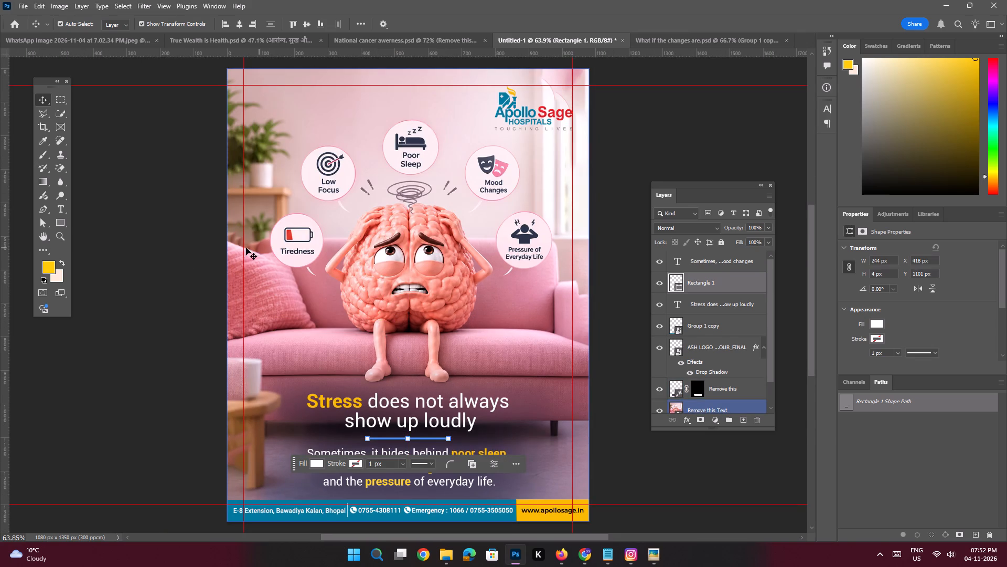
click(175, 271)
Save the poster as a Photoshop file named "Stress ads" in the Desktop's "apollo sage" folder.
key(space)
ctrl+drag(410, 302, 386, 296)
key(ctrl+s)
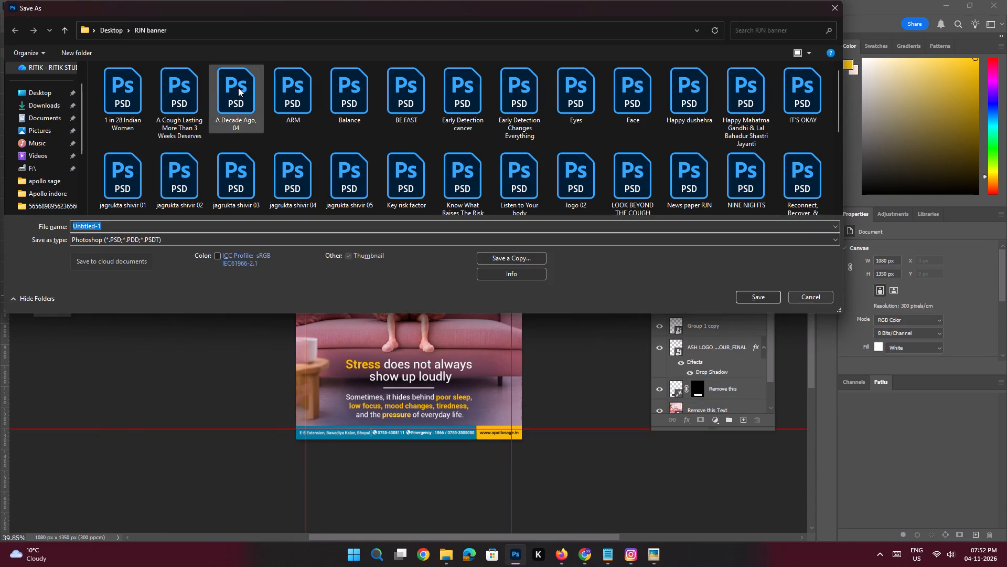
click(33, 98)
click(139, 119)
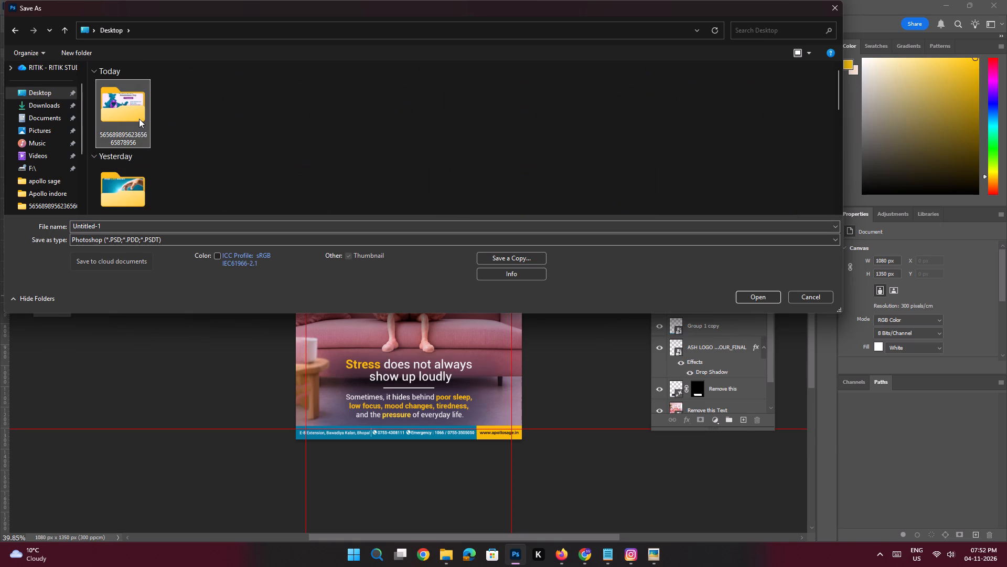
text(apollo)
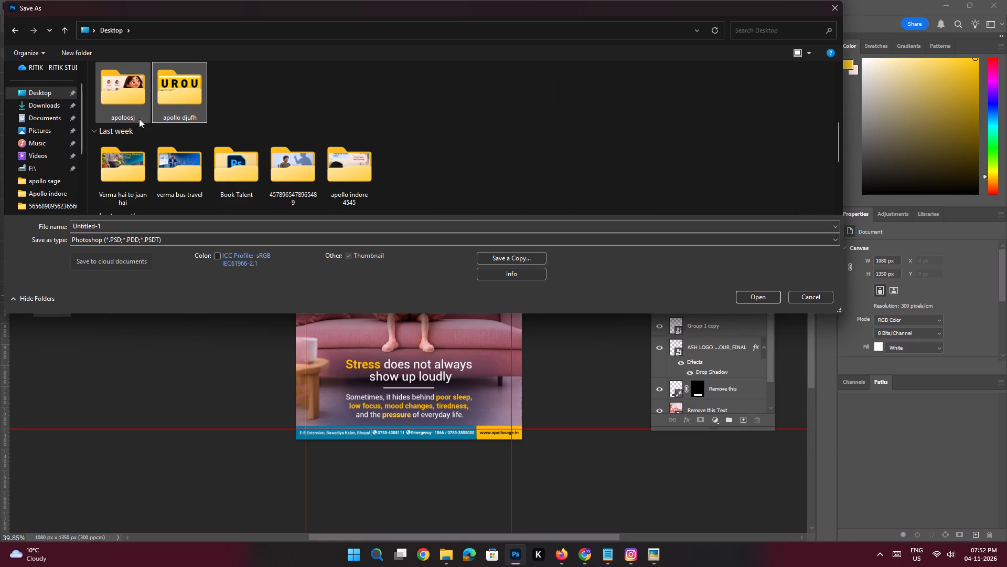
scroll(221, 119, down, 1)
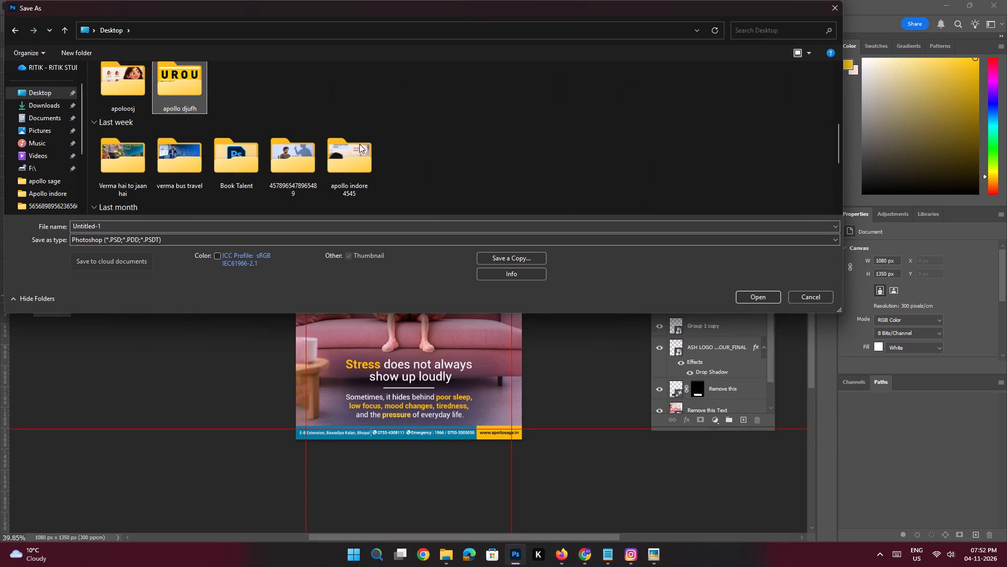
scroll(359, 144, down, 9)
scroll(698, 135, up, 8)
scroll(699, 135, down, 3)
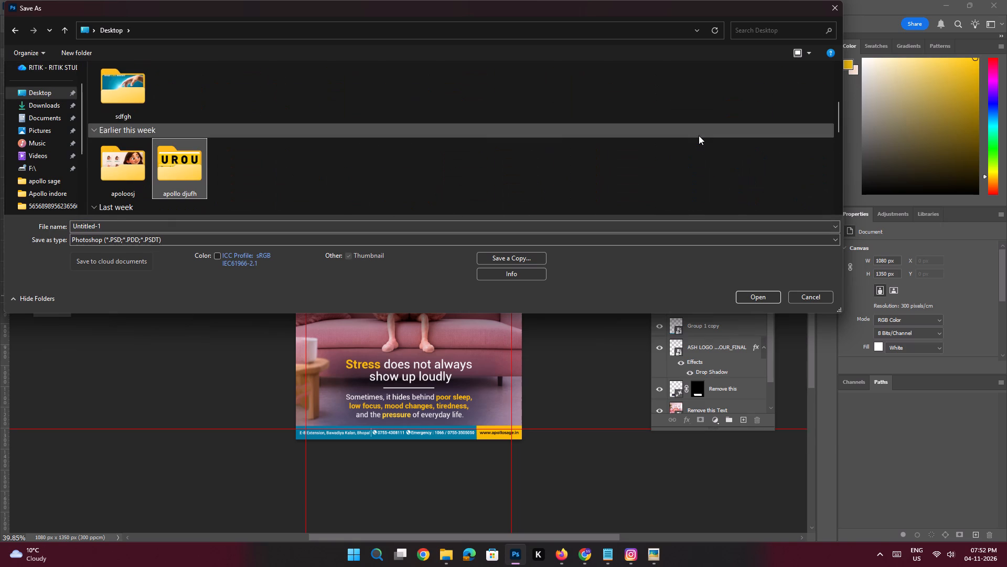
scroll(435, 142, down, 1)
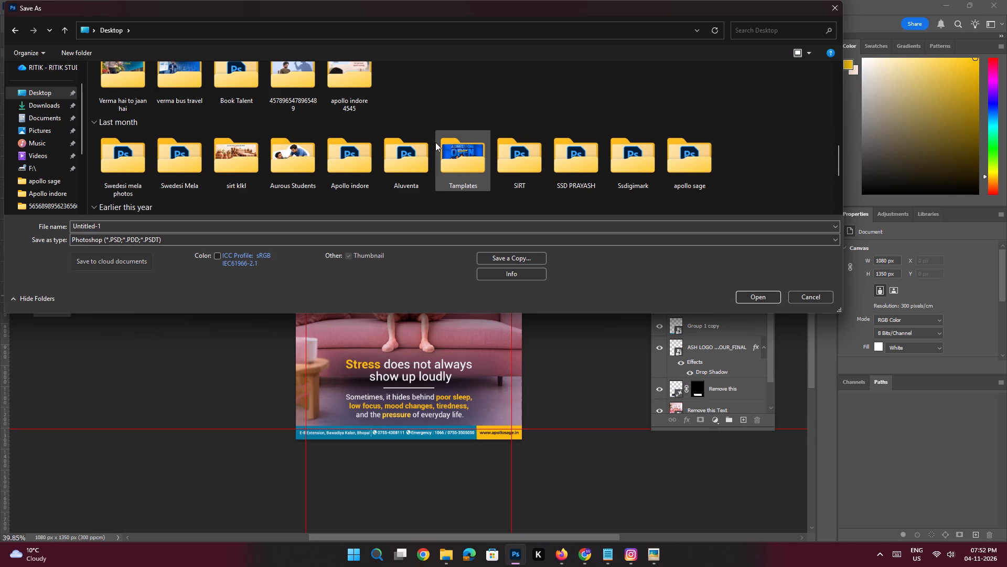
double_click(677, 157)
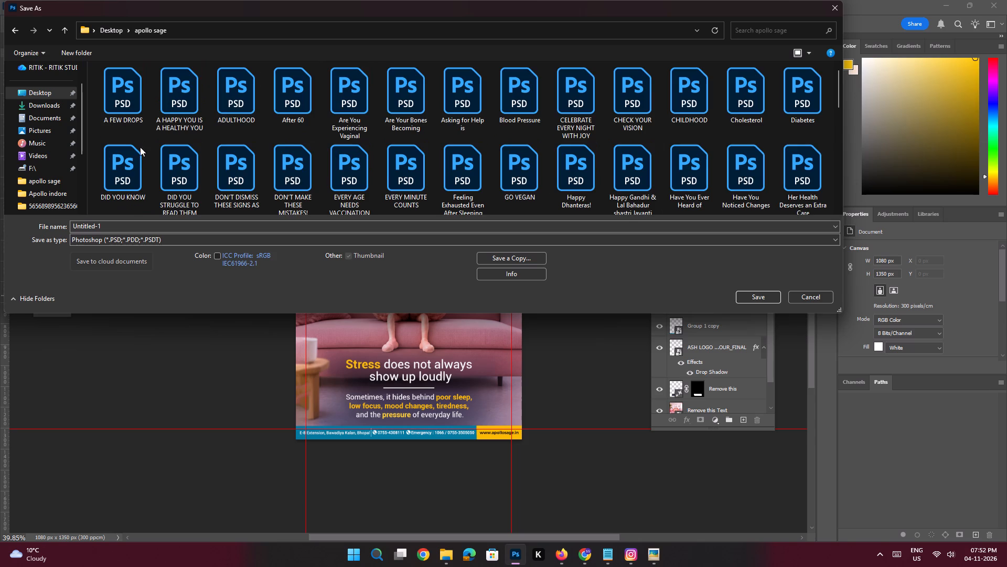
click(117, 226)
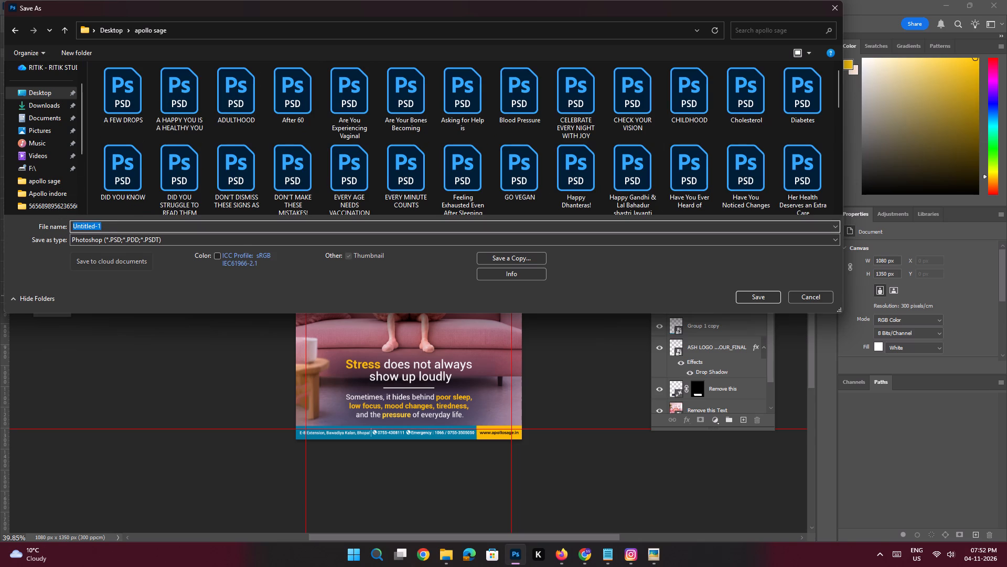
text(Stress ads)
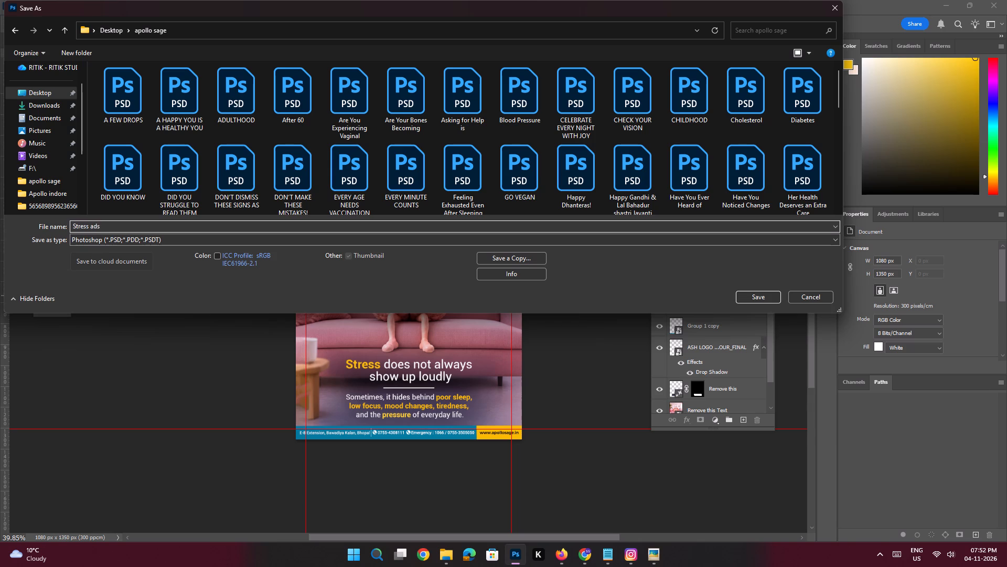
key(Return)
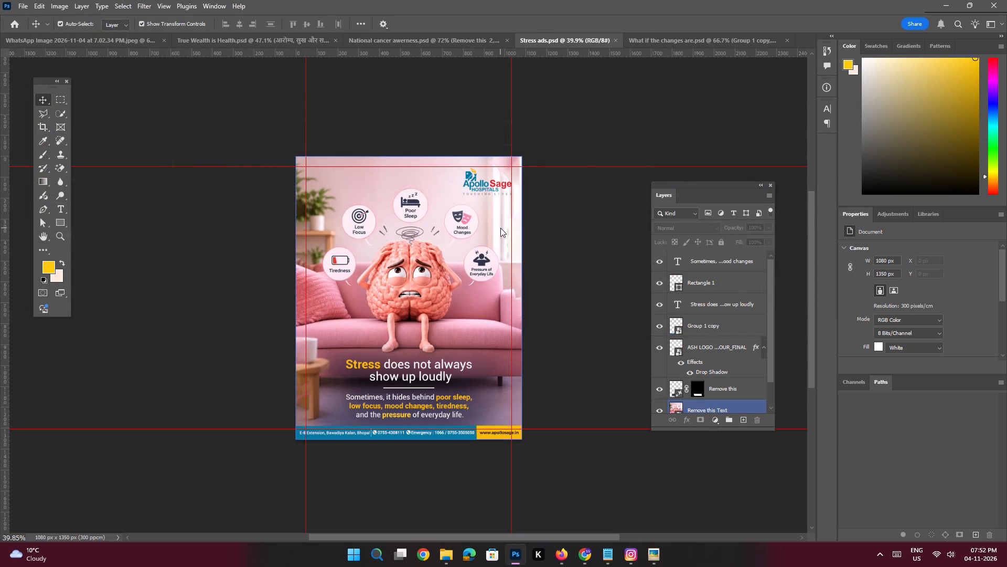
Start exporting the poster as a PNG at 1080 x 1350 px.
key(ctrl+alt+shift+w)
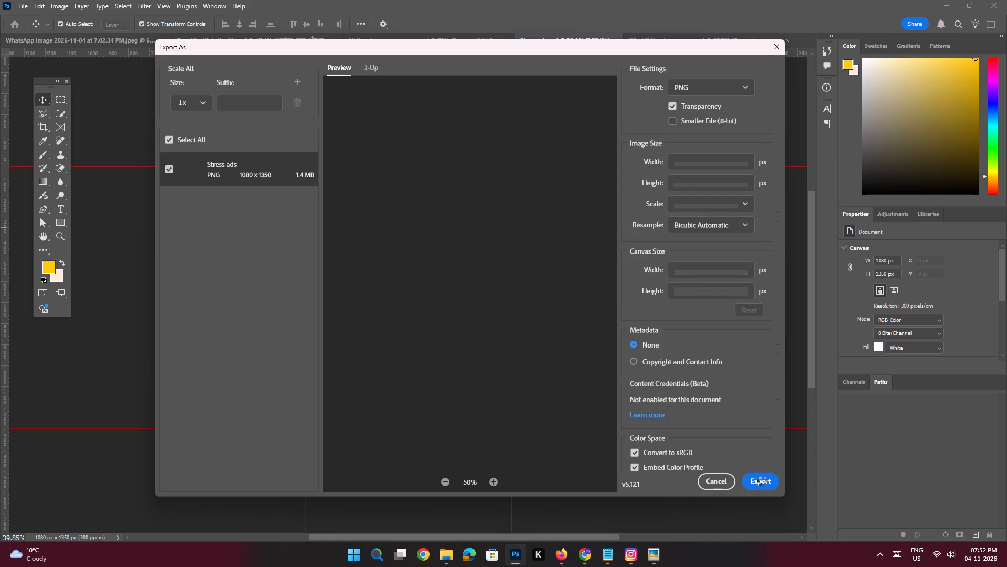
Finish the 1080 x 1350 px PNG export of the poster, saving it under the file name "Stress ads".
click(762, 481)
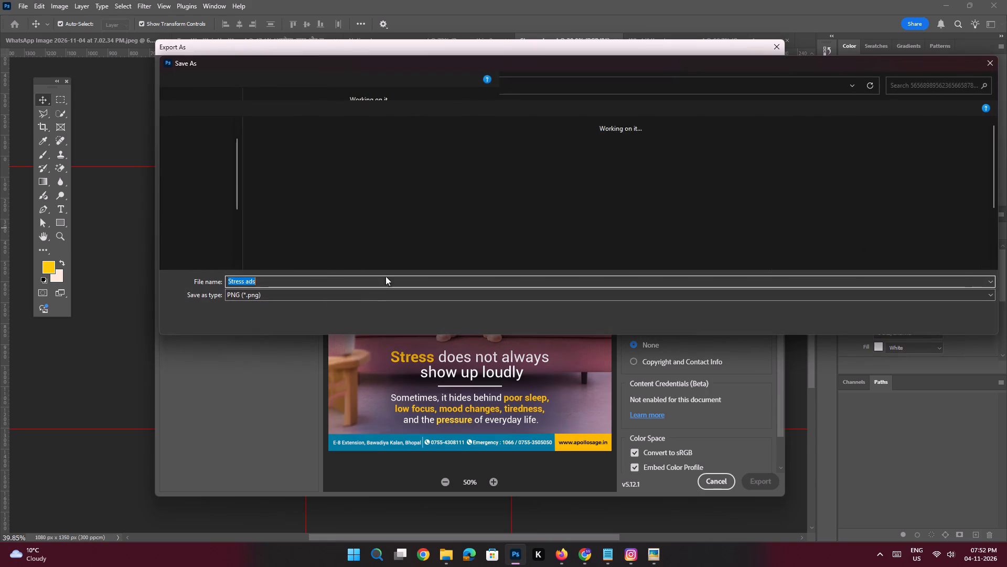
click(905, 316)
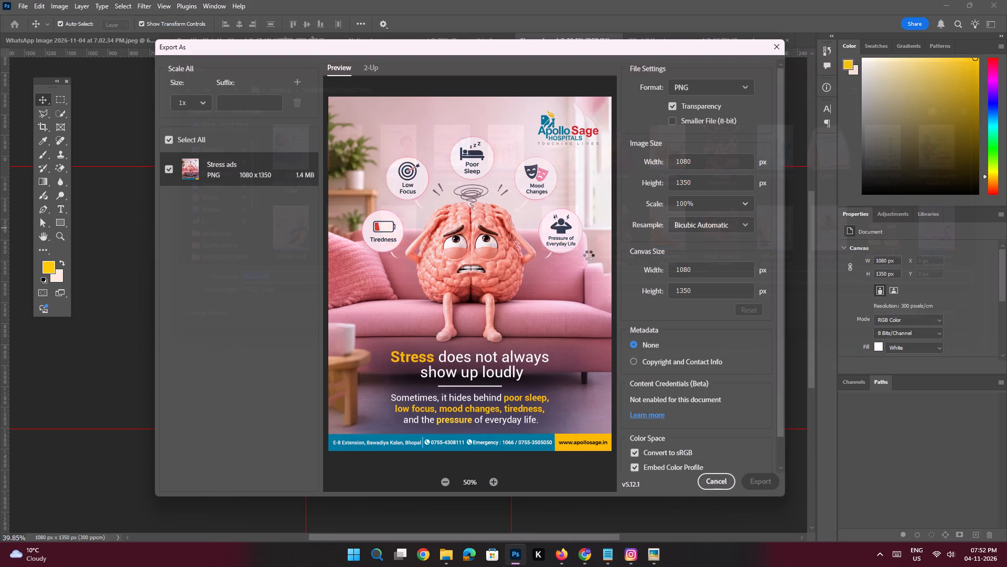
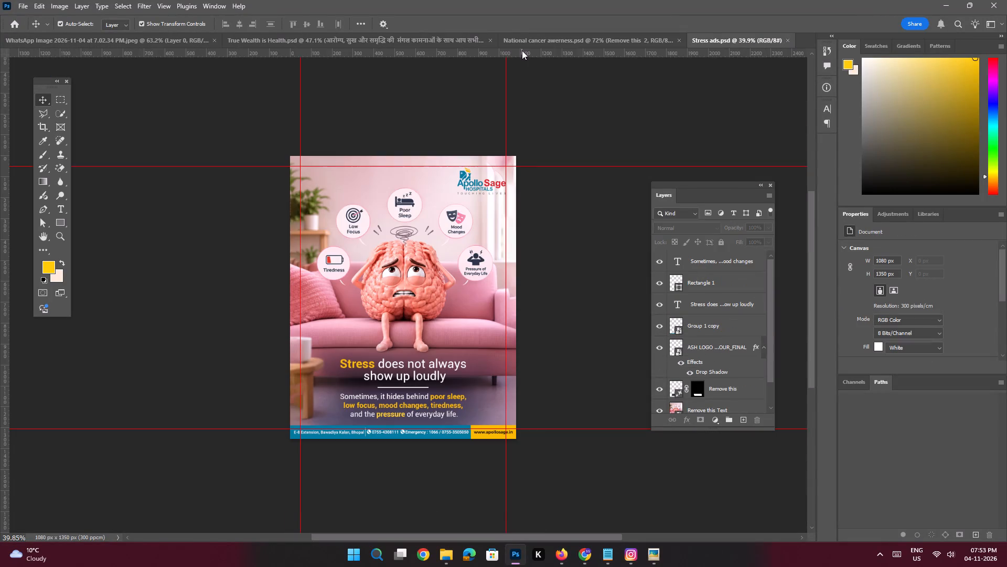
Close the National cancer awareness, True Wealth is Health and WhatsApp Image documents without saving changes, keeping only Stress ads.psd open.
click(556, 40)
click(680, 42)
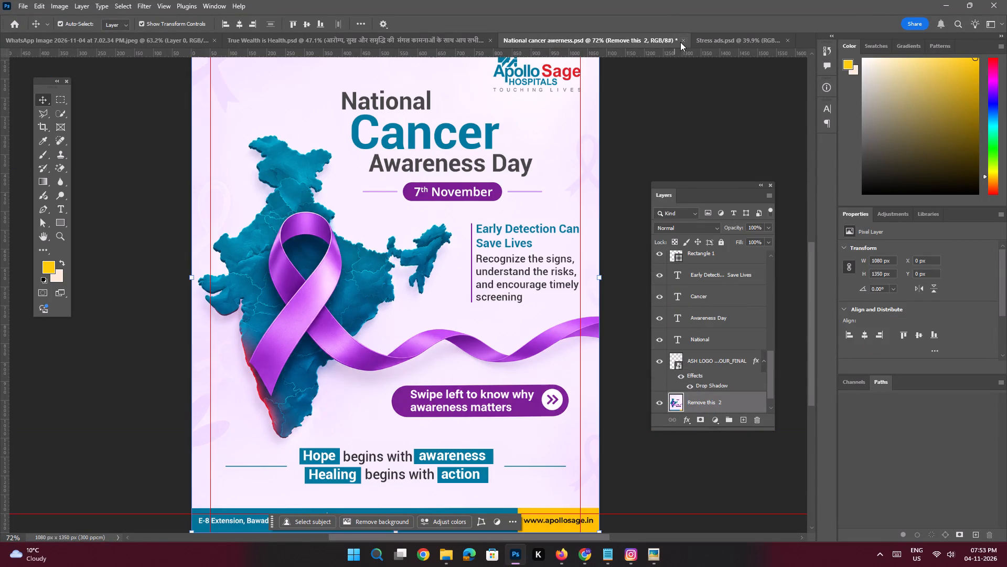
click(466, 208)
click(470, 43)
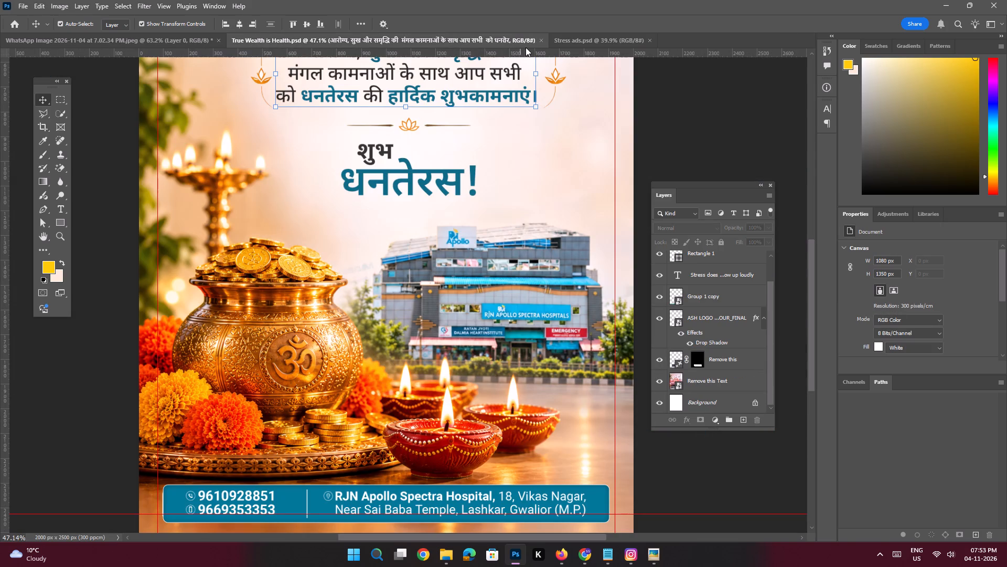
click(540, 43)
click(541, 40)
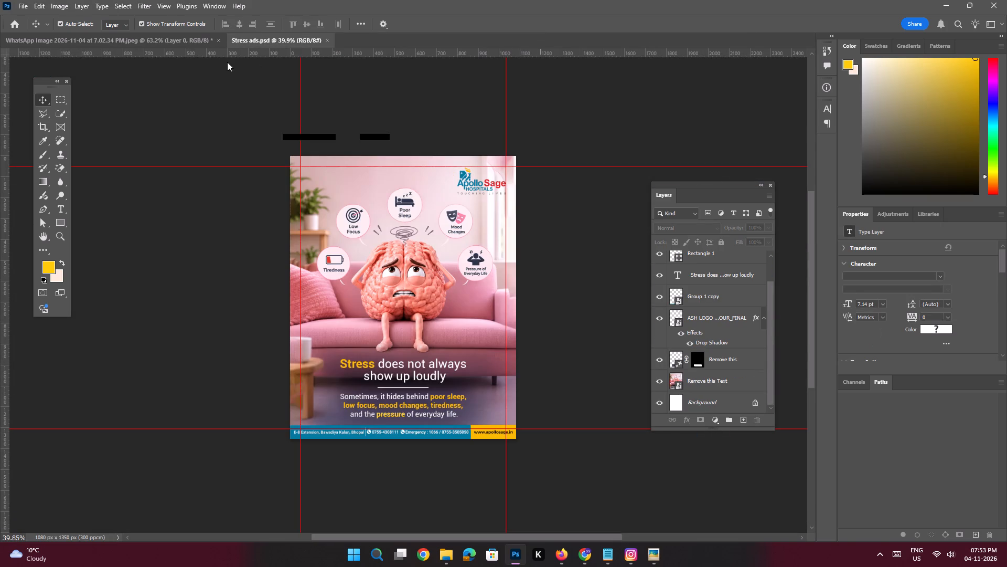
click(196, 41)
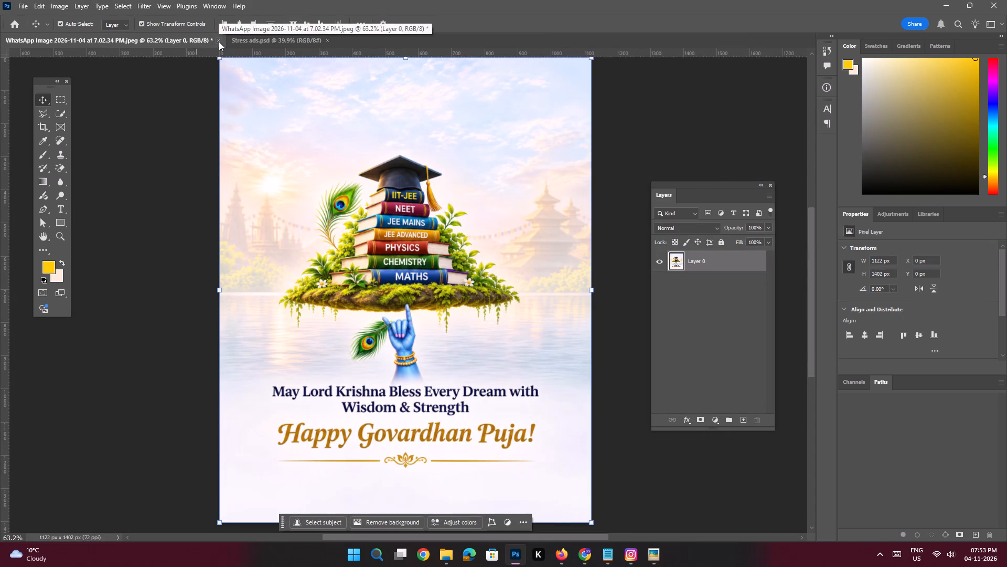
click(219, 41)
click(490, 207)
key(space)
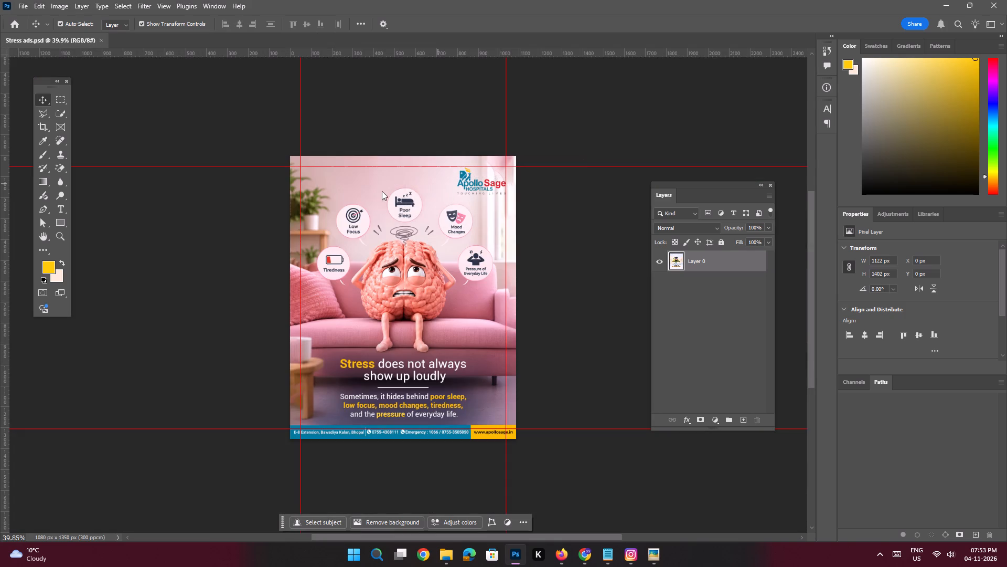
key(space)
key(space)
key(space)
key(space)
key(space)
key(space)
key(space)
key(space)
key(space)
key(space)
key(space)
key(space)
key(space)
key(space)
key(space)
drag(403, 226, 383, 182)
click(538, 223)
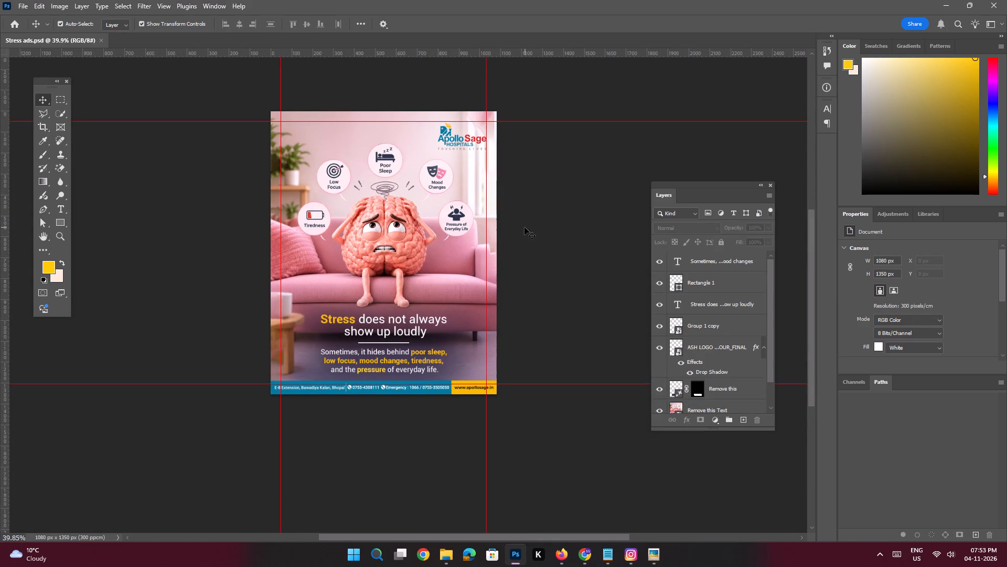
Start setting up a new document.
key(ctrl+n)
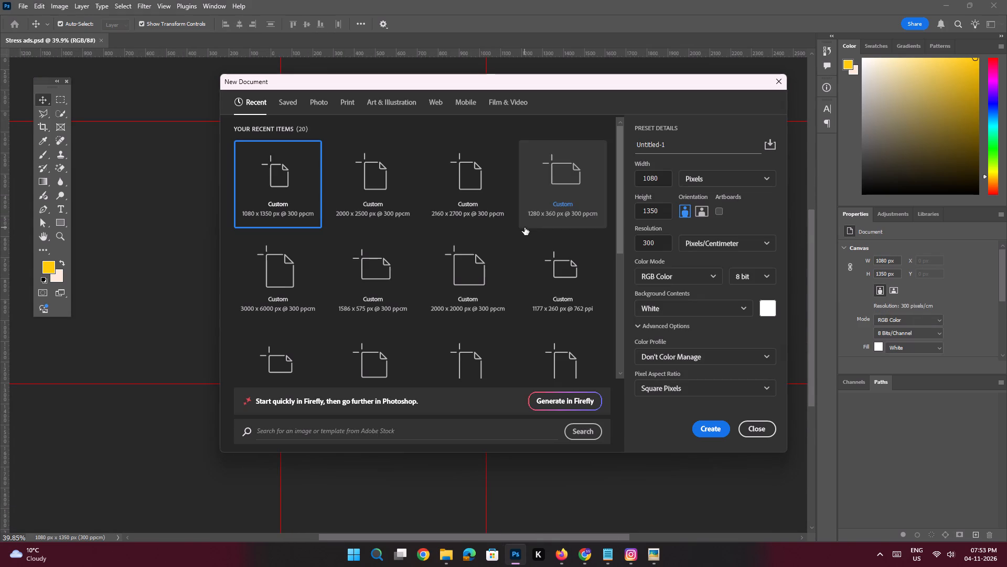
Create a new 1080 x 1350 px document at 300 pixels/cm from the recent preset.
double_click(302, 201)
key(space)
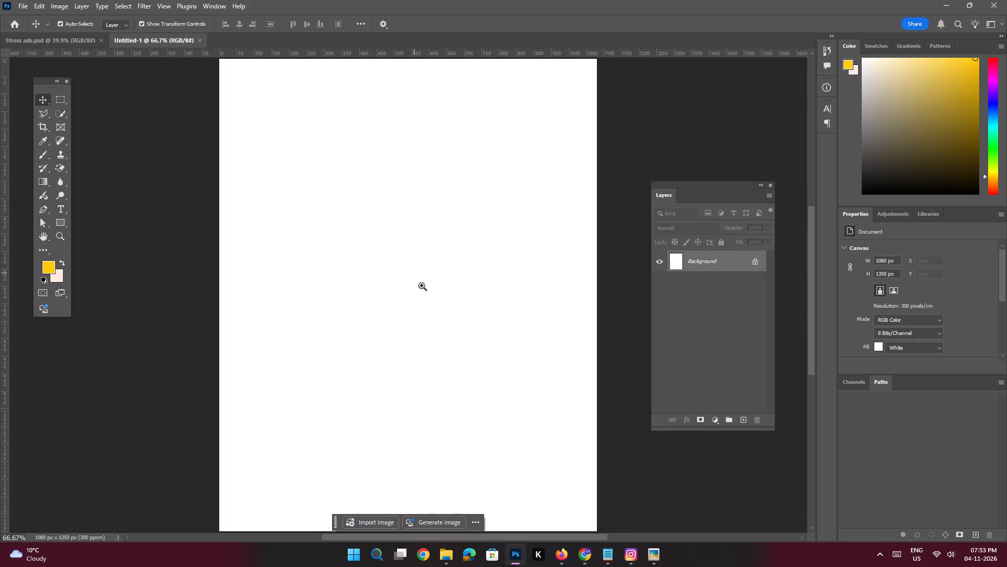
ctrl+drag(442, 302, 431, 299)
Add a guide layout marking margins on all four sides of the new document.
click(166, 8)
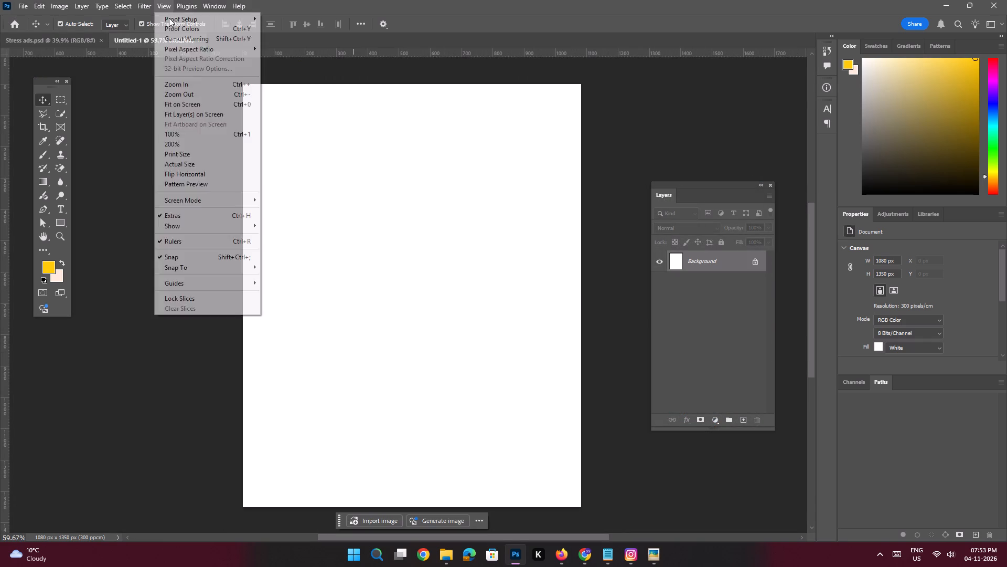
click(294, 352)
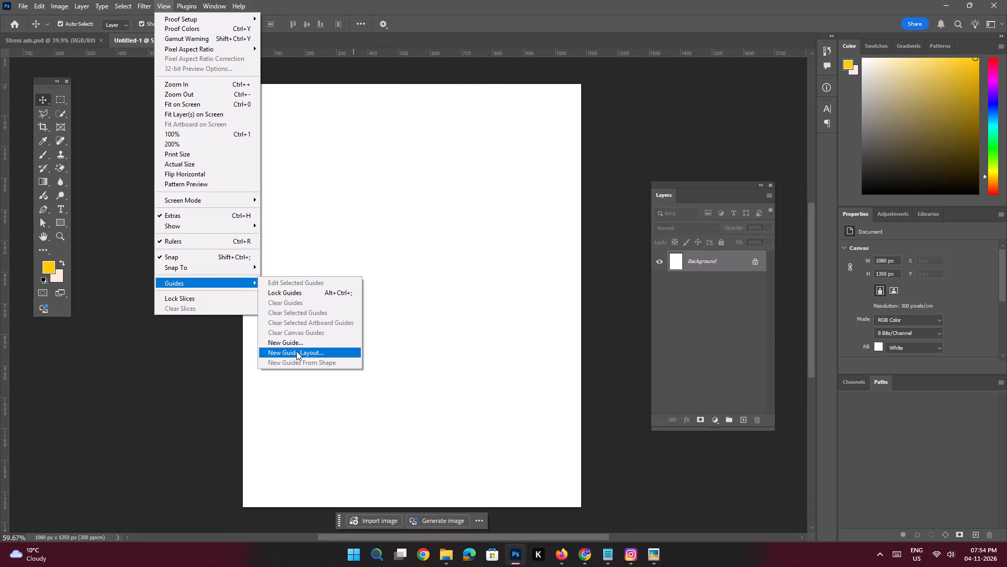
key(Return)
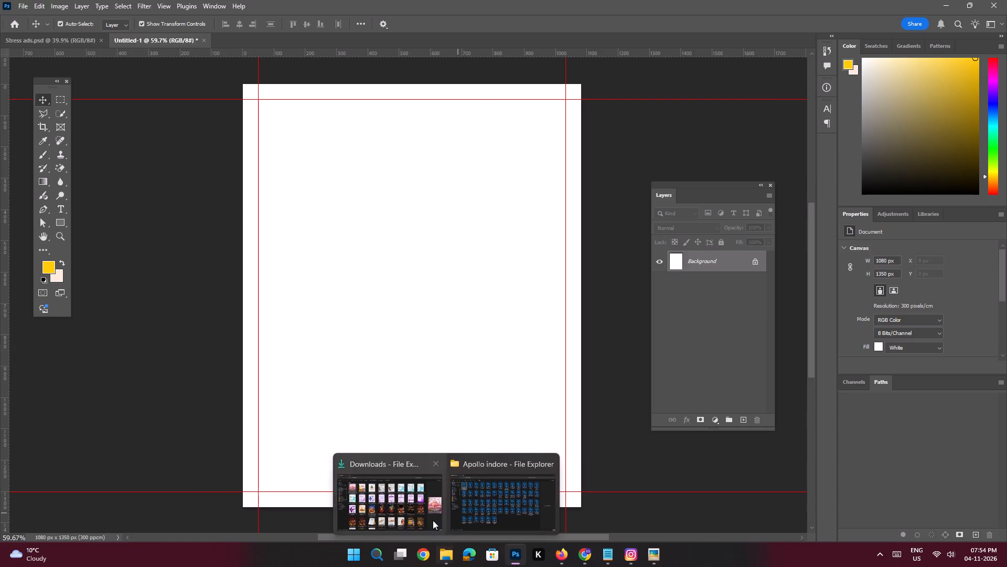
Place the newest Downloads image, the epilepsy brain-maze poster, from File Explorer into the new Photoshop document and move it down to Y 43 px.
click(432, 520)
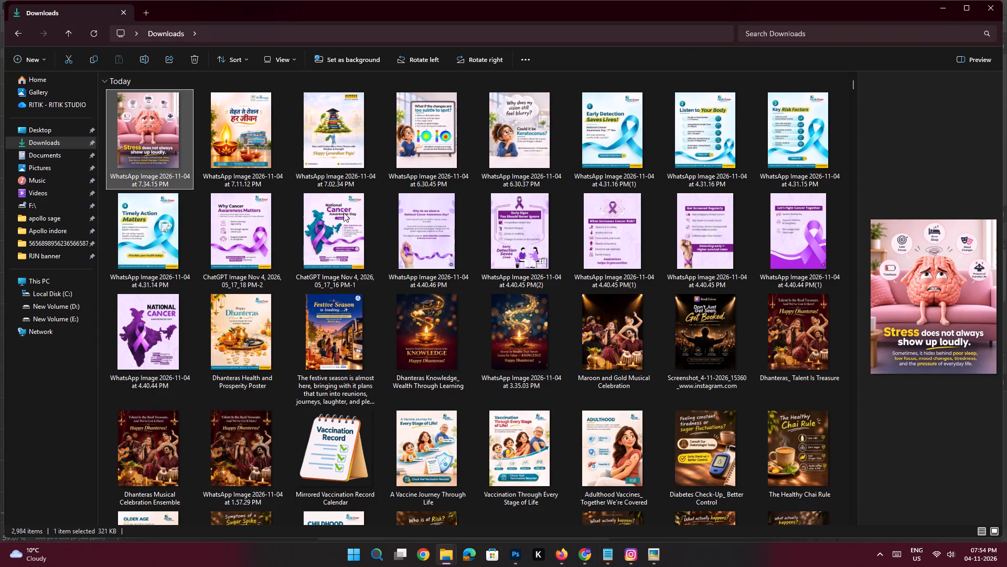
click(47, 143)
click(172, 144)
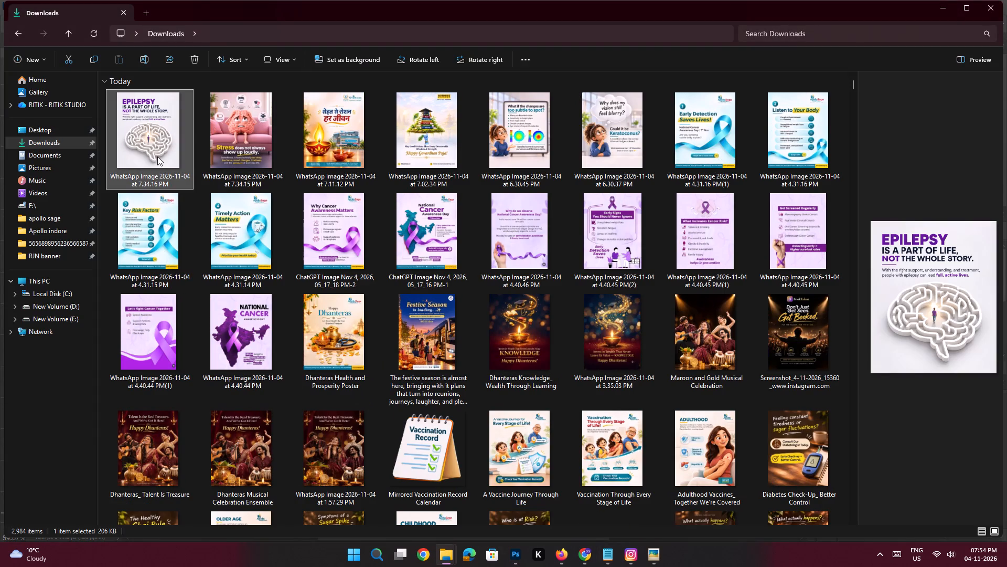
drag(157, 156, 488, 333)
key(alt+Tab)
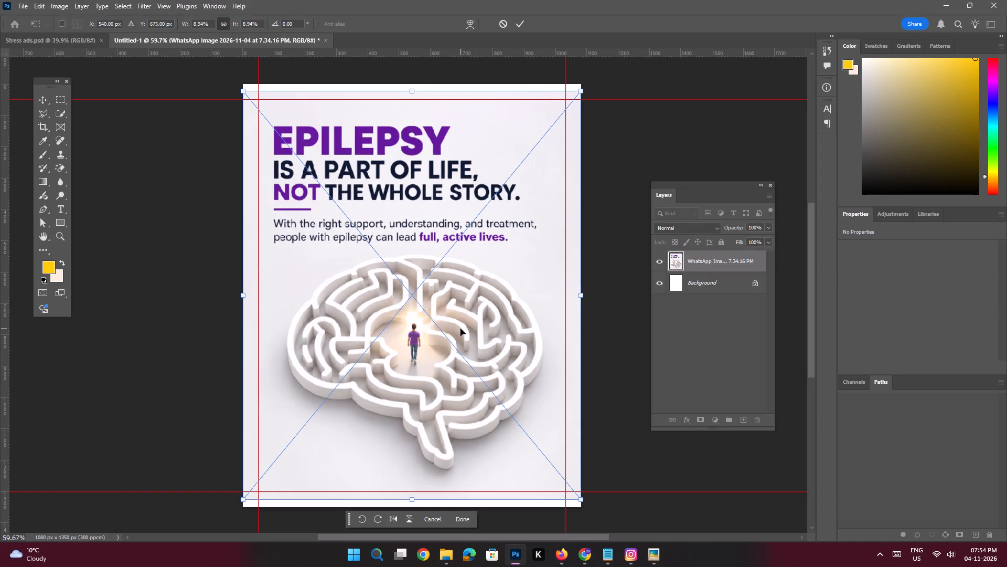
key(Return)
key(Return)
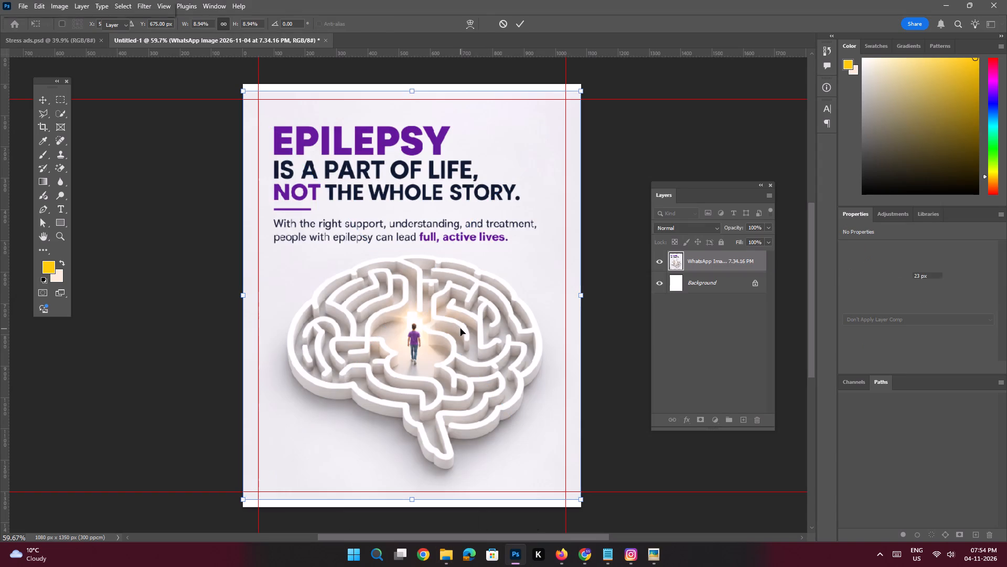
key(shift+Down)
key(shift+Down)
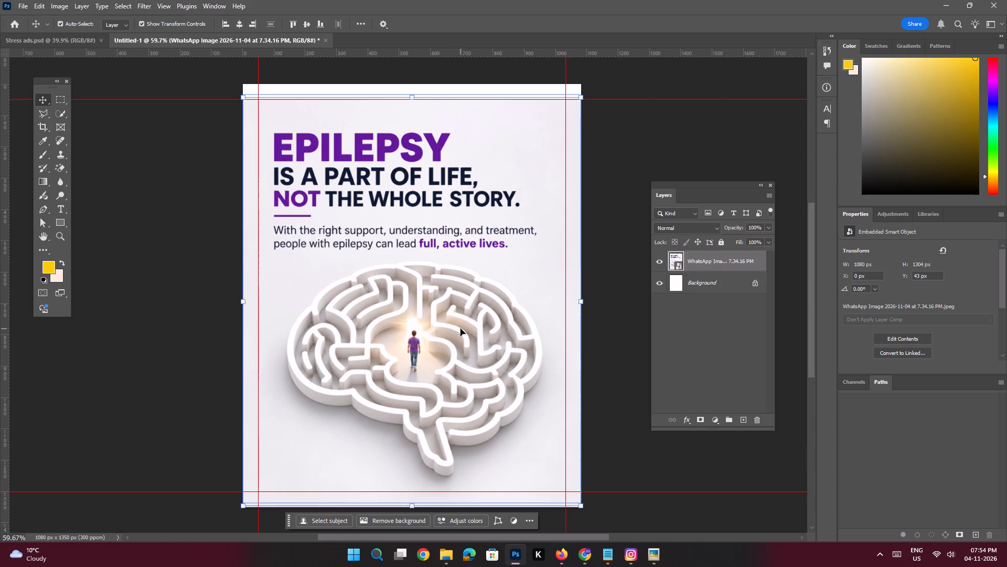
Rasterize the placed epilepsy image's smart object layer.
key(space)
key(space)
key(space)
key(space)
key(space)
key(space)
key(space)
key(space)
key(space)
key(space)
key(space)
key(space)
drag(462, 229, 461, 235)
key(e)
click(492, 200)
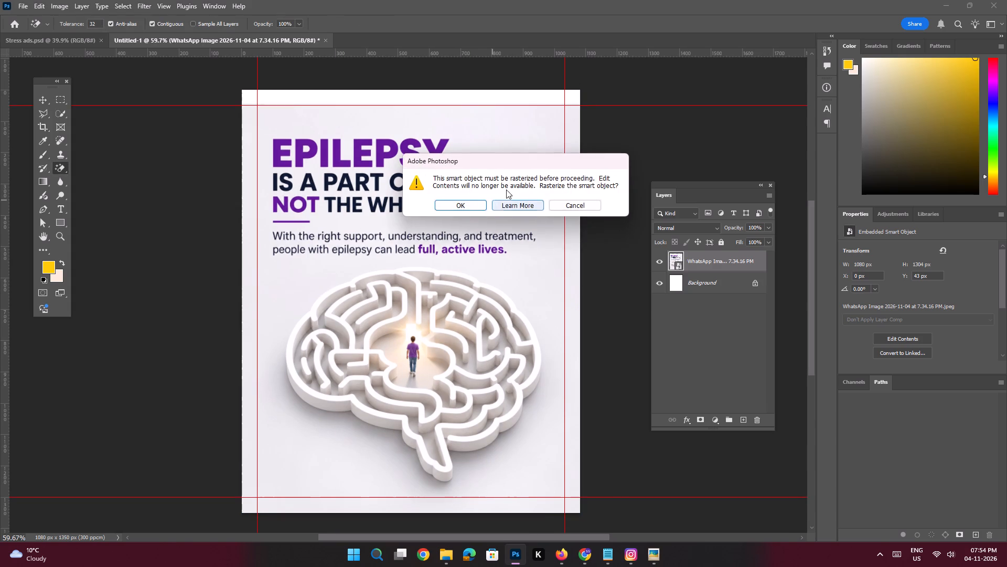
click(467, 206)
Fill the blank strip across the poster's top edge with Content-Aware Fill, including a sliver of the image, and clear the selection.
click(63, 100)
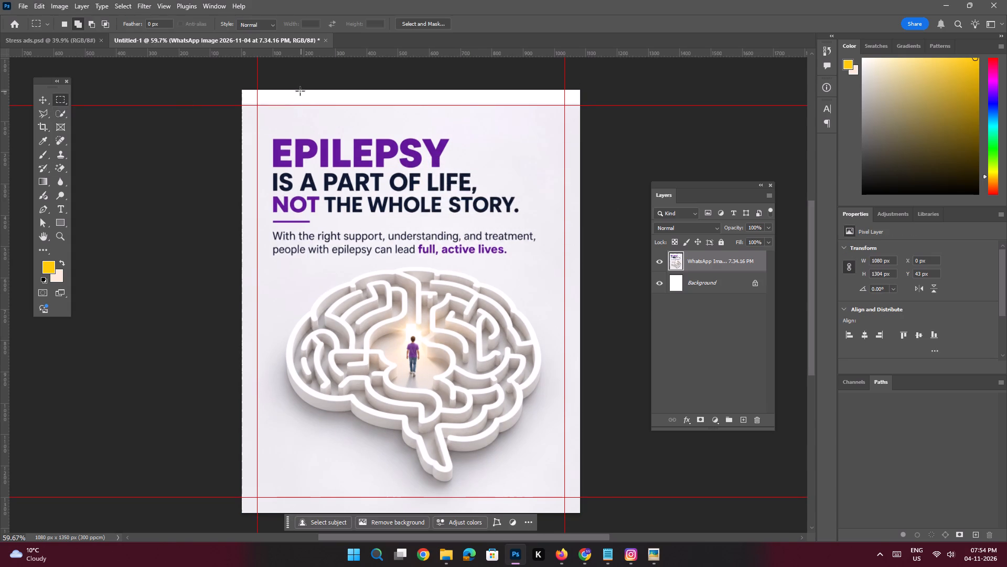
drag(231, 83, 670, 110)
key(shift+BackSpace)
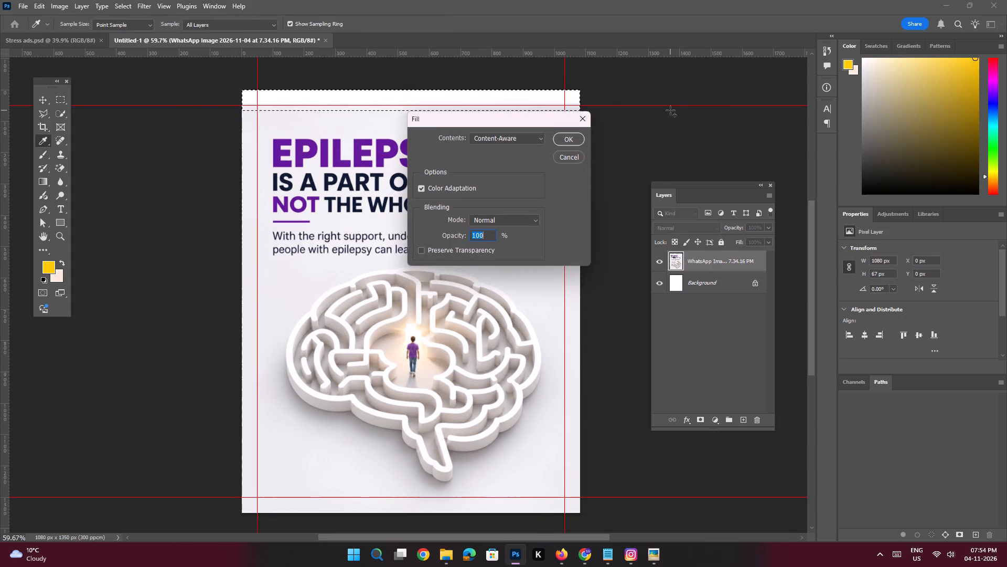
key(Return)
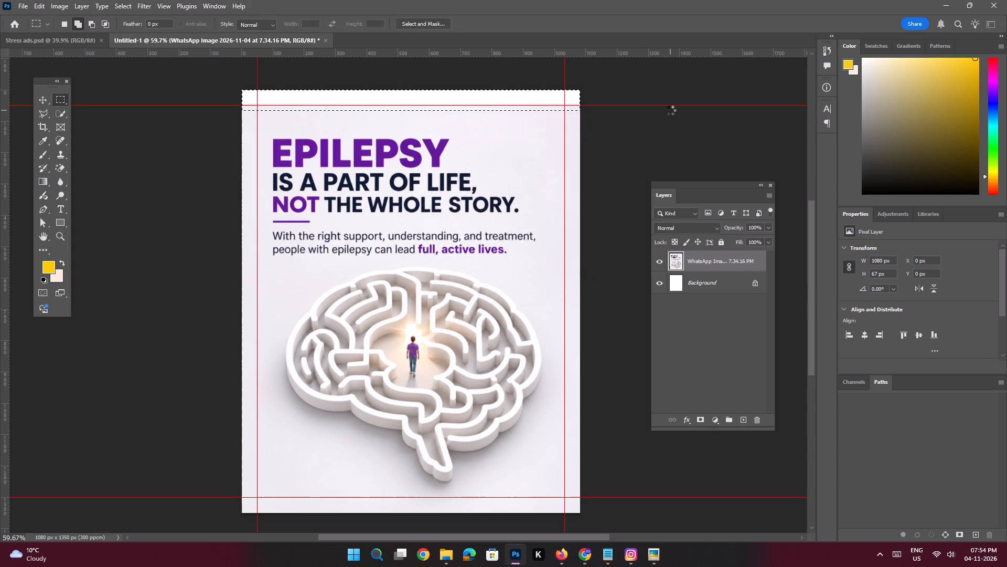
key(ctrl+d)
key(space)
key(space)
key(space)
key(space)
key(space)
key(space)
key(space)
key(space)
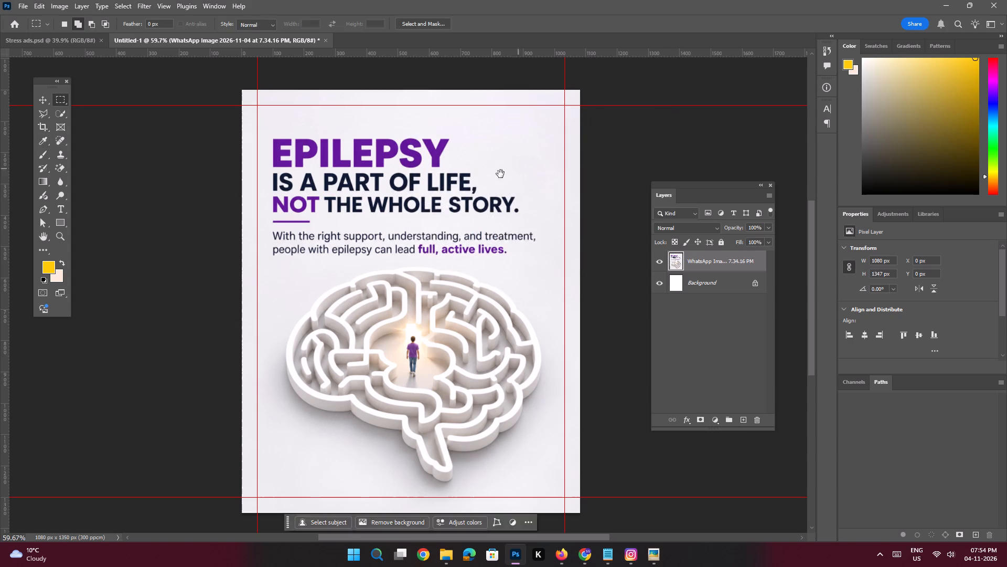
drag(476, 181, 481, 162)
click(39, 102)
click(118, 143)
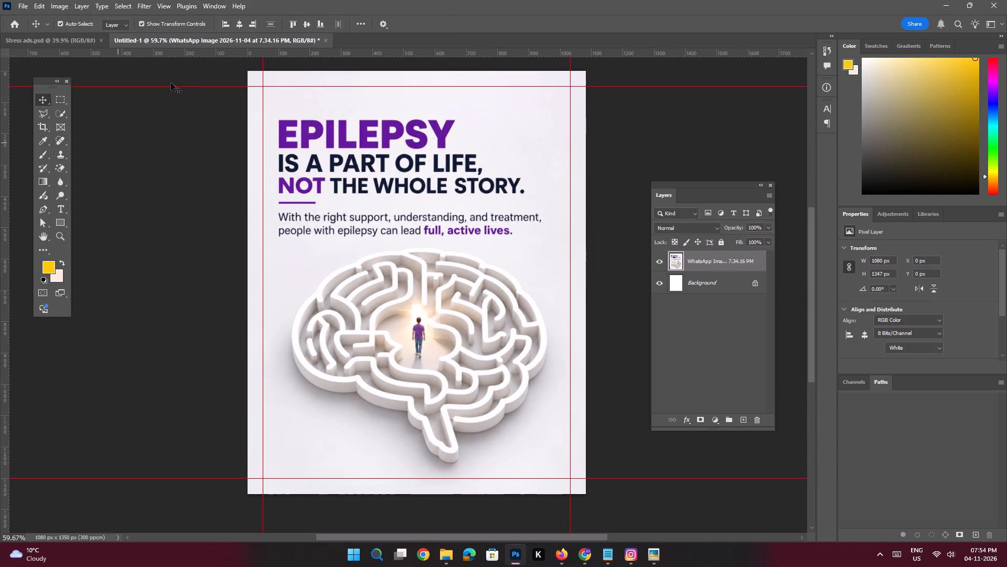
Save the document as a Photoshop file named "Epilepsy" in the Desktop's "apollo sage" folder.
key(ctrl+s)
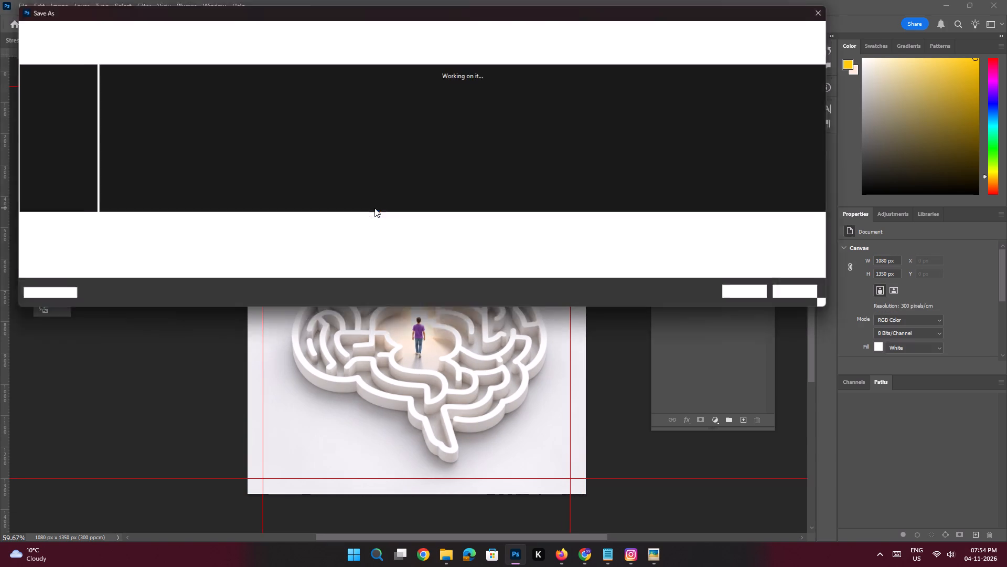
drag(370, 12, 402, 188)
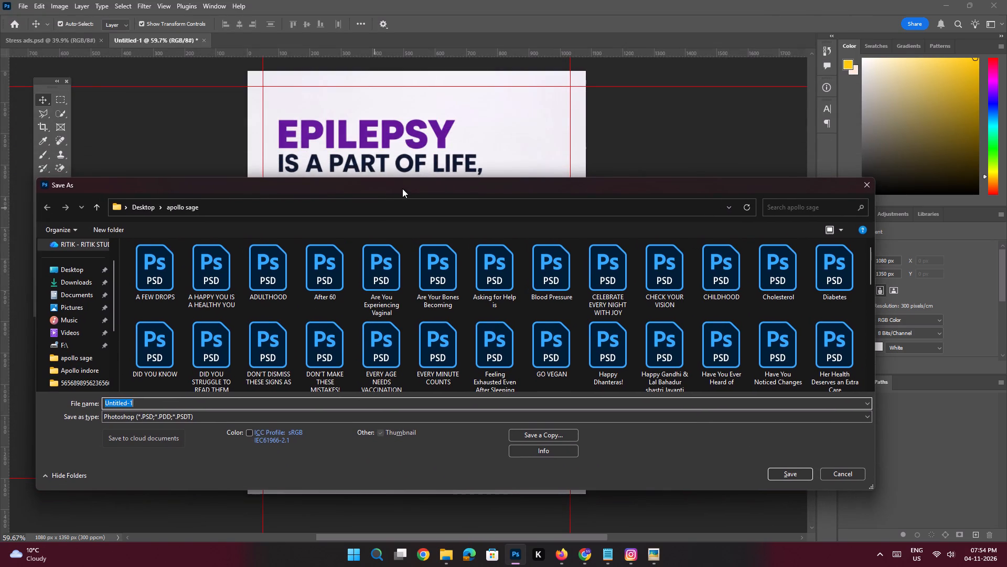
text(Epi)
text(le)
text(psy)
key(Return)
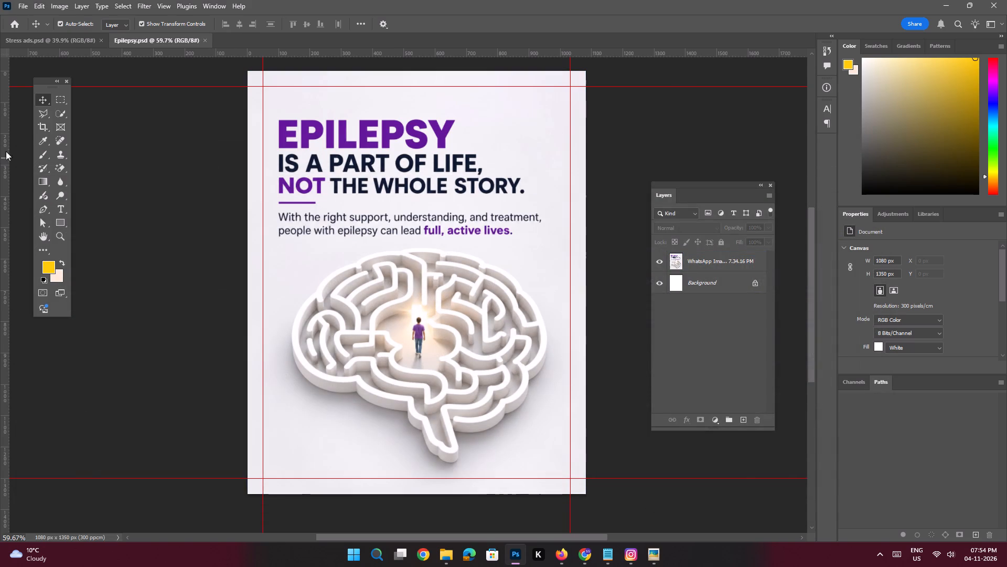
Copy the Apollo Sage Hospitals logo from Stress ads into Epilepsy and align it to the upper-right margin guides at X 799, Y 50 px.
click(42, 97)
click(102, 154)
click(78, 44)
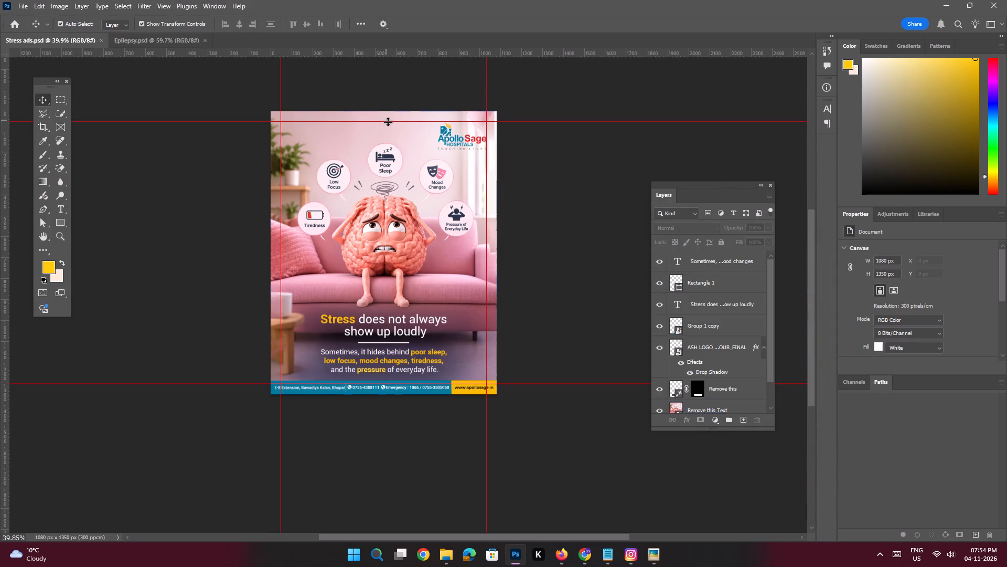
click(444, 131)
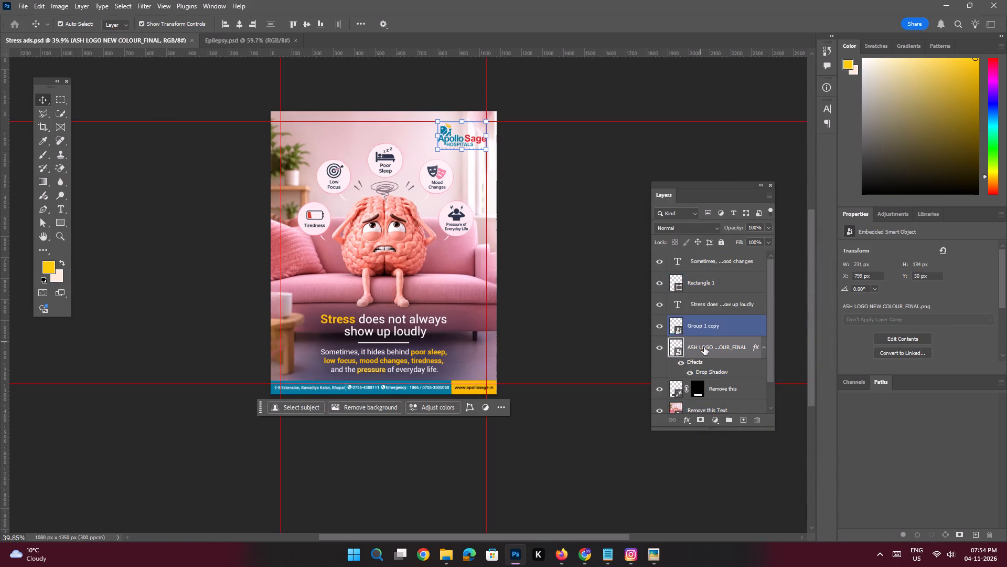
drag(704, 348, 473, 97)
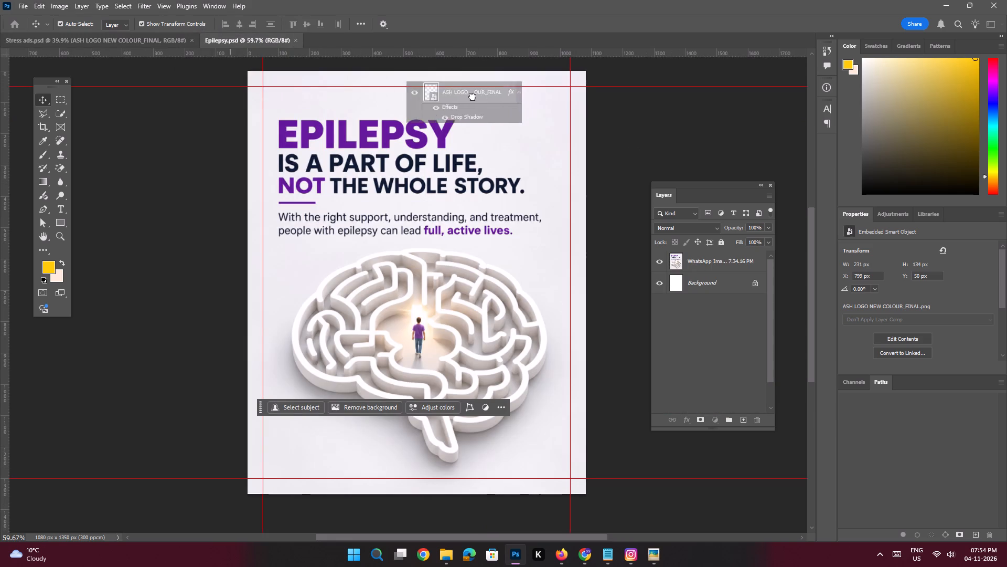
drag(473, 97, 521, 106)
key(space)
ctrl+drag(526, 101, 558, 141)
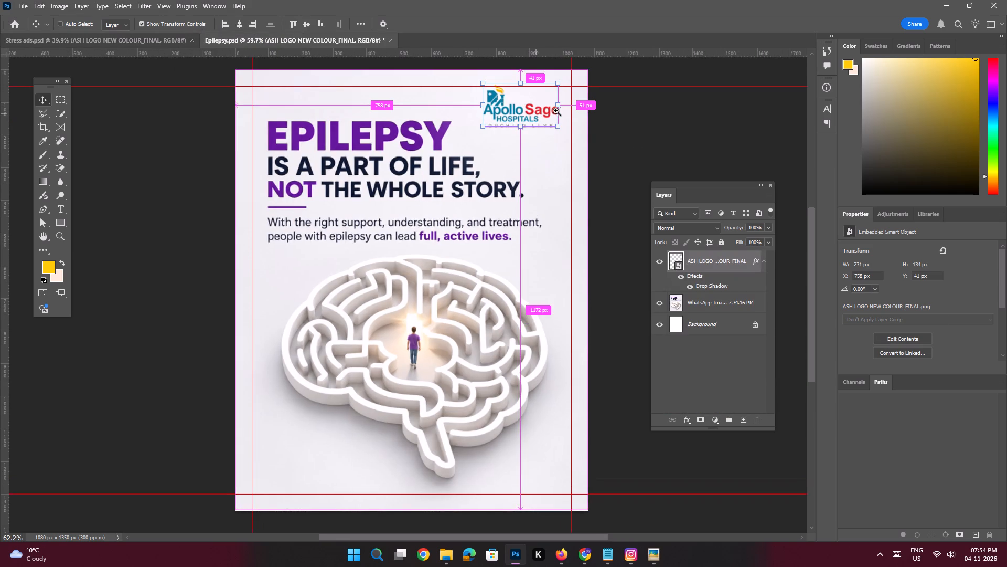
drag(555, 111, 520, 149)
drag(431, 129, 433, 133)
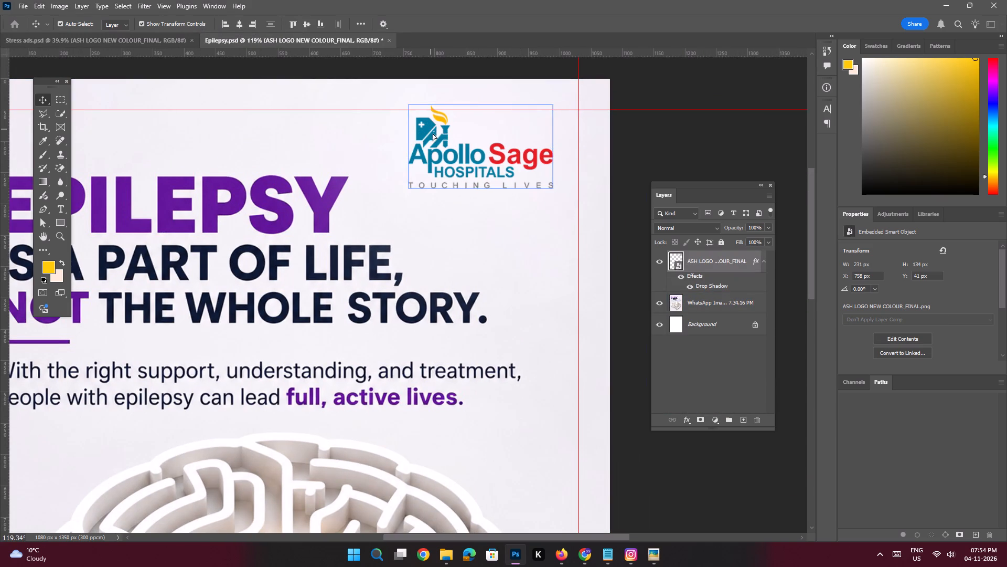
drag(433, 133, 454, 135)
Copy the blue and yellow contact footer strip, layer Group 1 copy, from Stress ads into the Epilepsy poster.
key(space)
ctrl+drag(476, 139, 447, 131)
drag(424, 216, 432, 160)
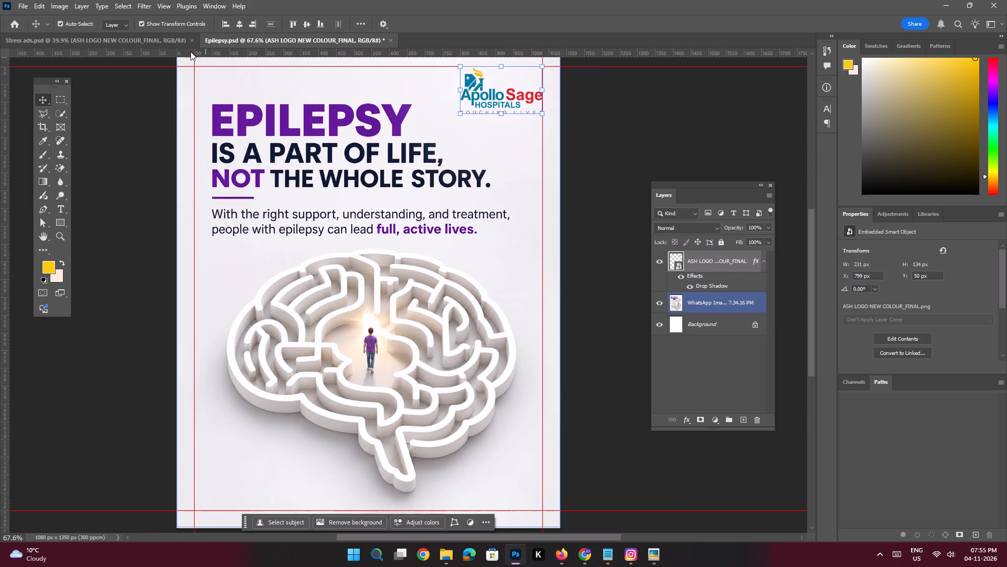
click(159, 43)
key(space)
key(space)
key(space)
drag(303, 262, 310, 229)
click(393, 348)
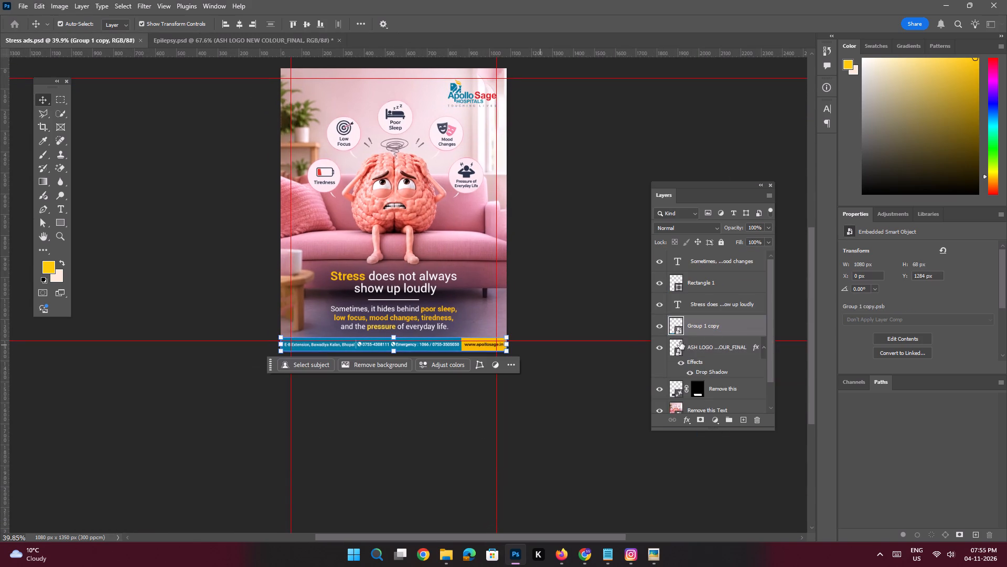
drag(718, 327, 244, 46)
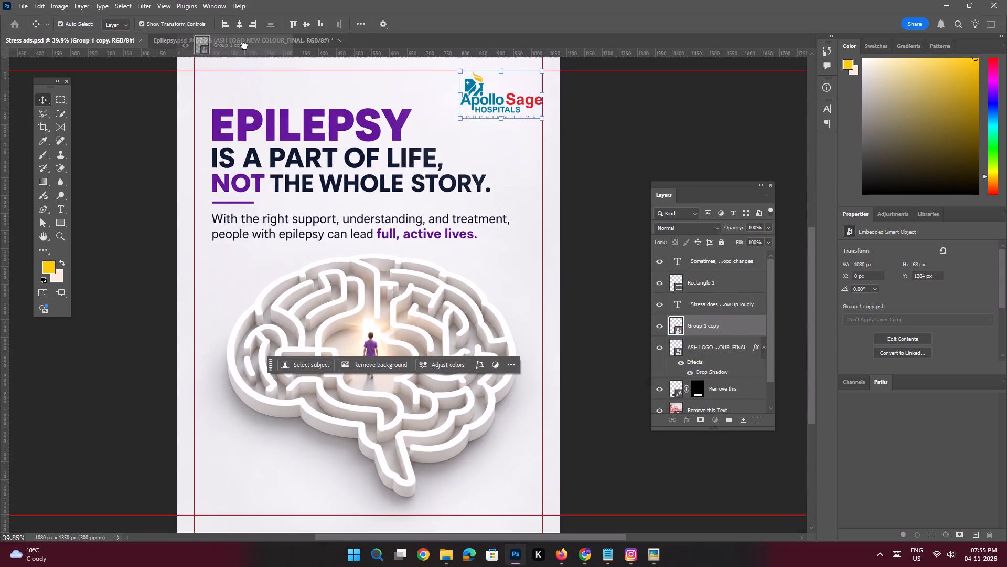
drag(244, 46, 377, 464)
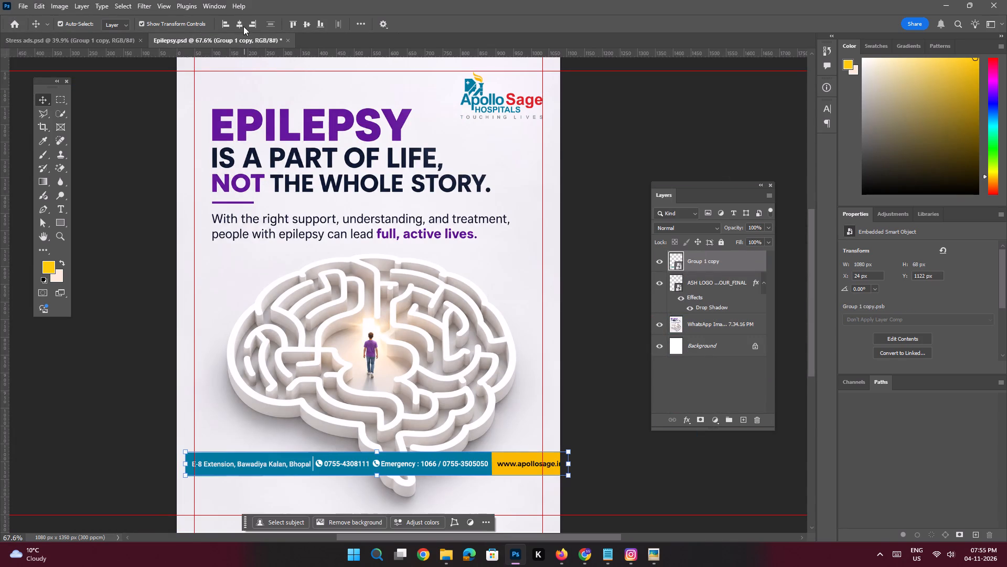
Align the footer strip to the poster's horizontal centre and bottom, and nudge it down 2 px to Y 1284 px.
double_click(240, 23)
double_click(315, 25)
key(space)
key(space)
key(space)
key(space)
key(space)
key(space)
key(space)
key(space)
key(space)
drag(322, 226, 337, 157)
key(Down)
key(Down)
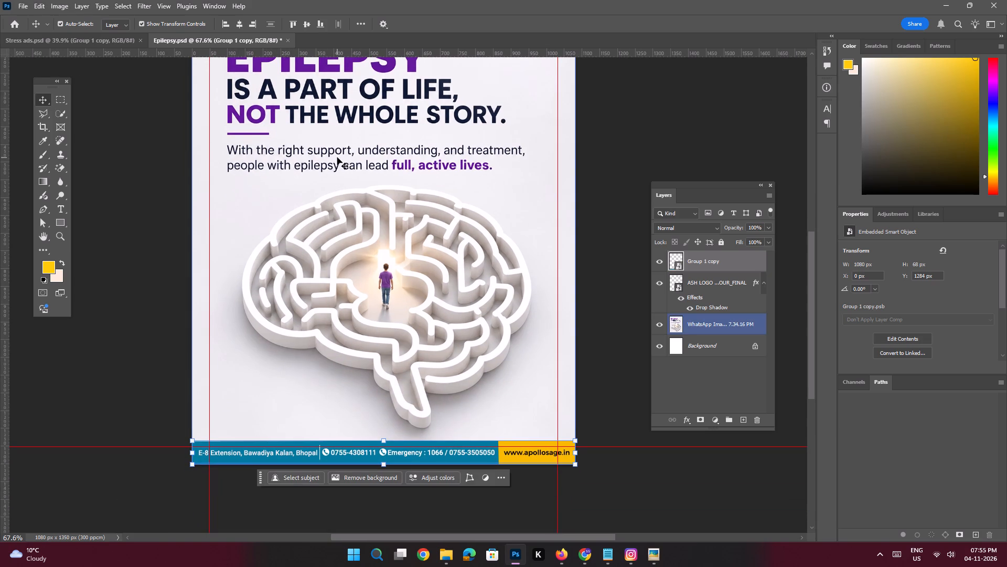
Save the changes to the Epilepsy file.
key(ctrl+s)
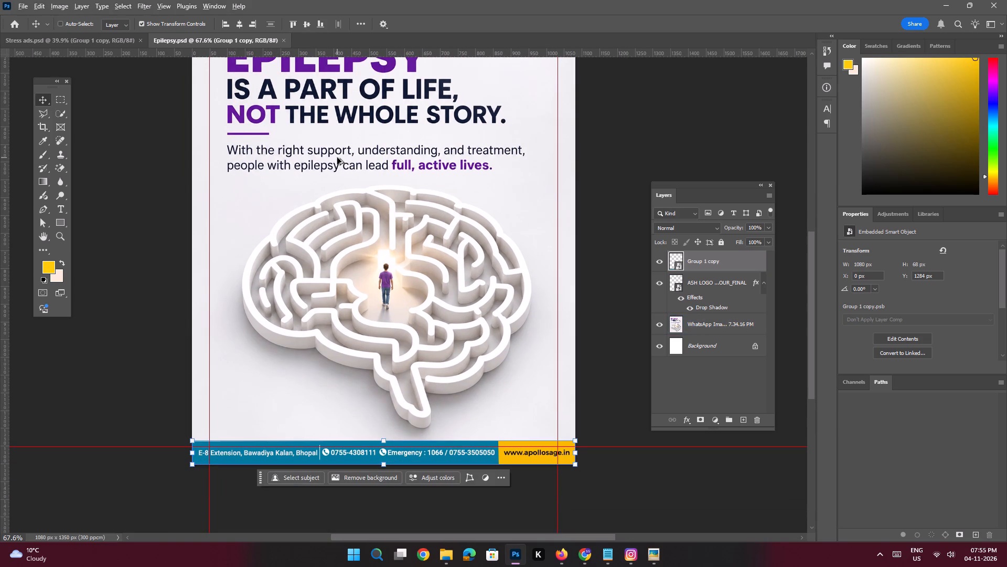
Export the Epilepsy poster as a PNG at 1080 x 1350 px.
key(ctrl+alt+shift+w)
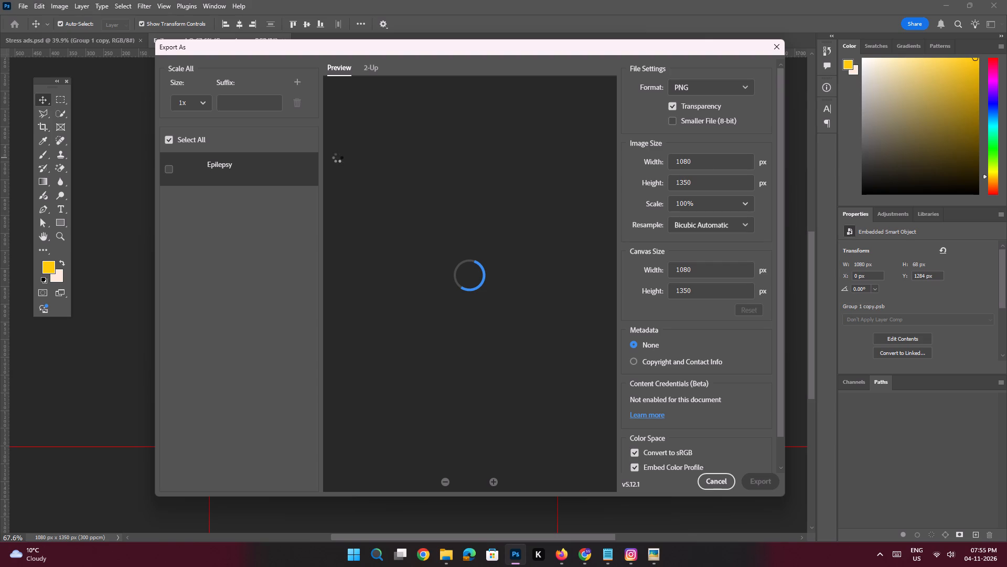
click(767, 484)
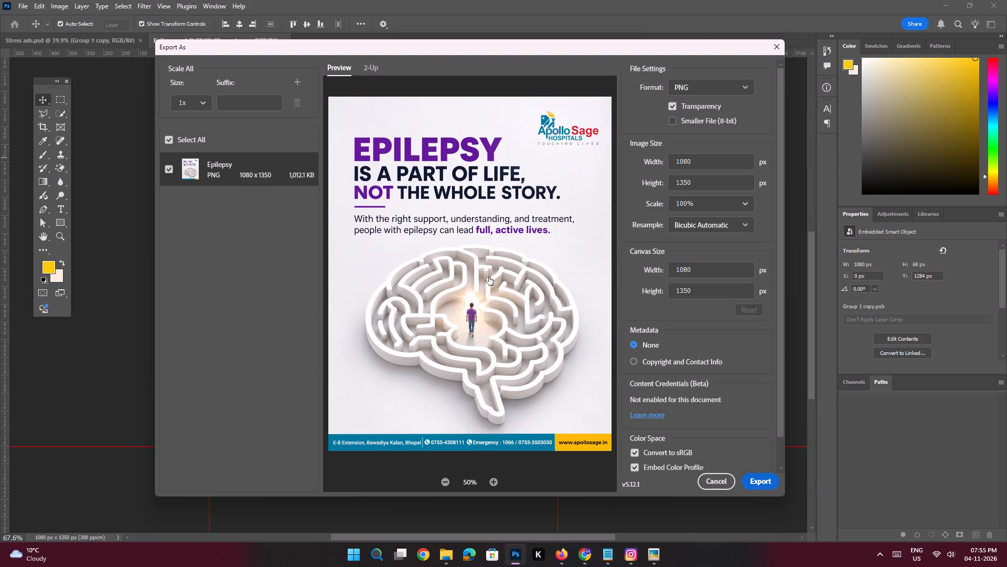
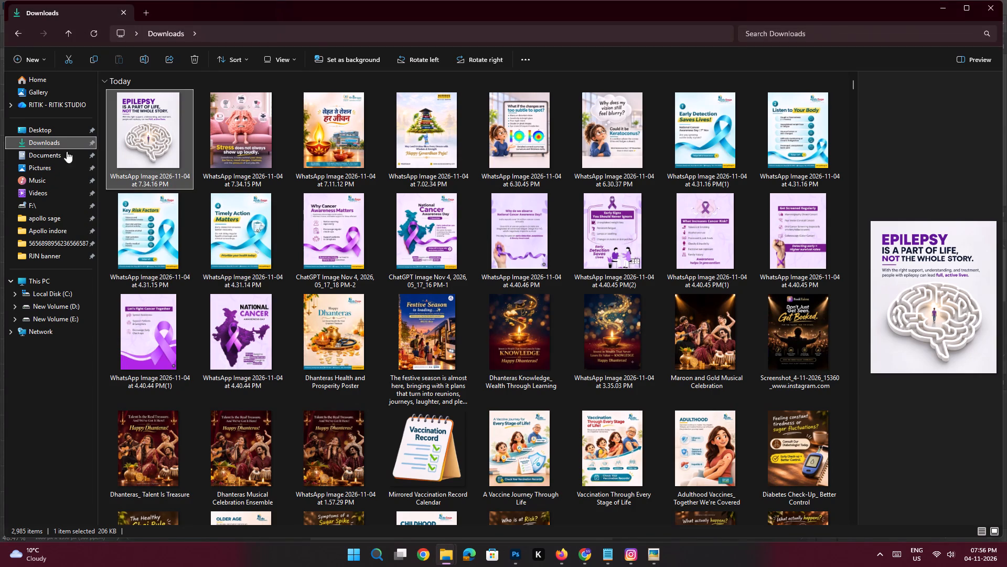
Place the "Your Blood Health Matters" image from Downloads into the blank 1080 x 1350 px document.
click(153, 137)
drag(149, 148, 444, 296)
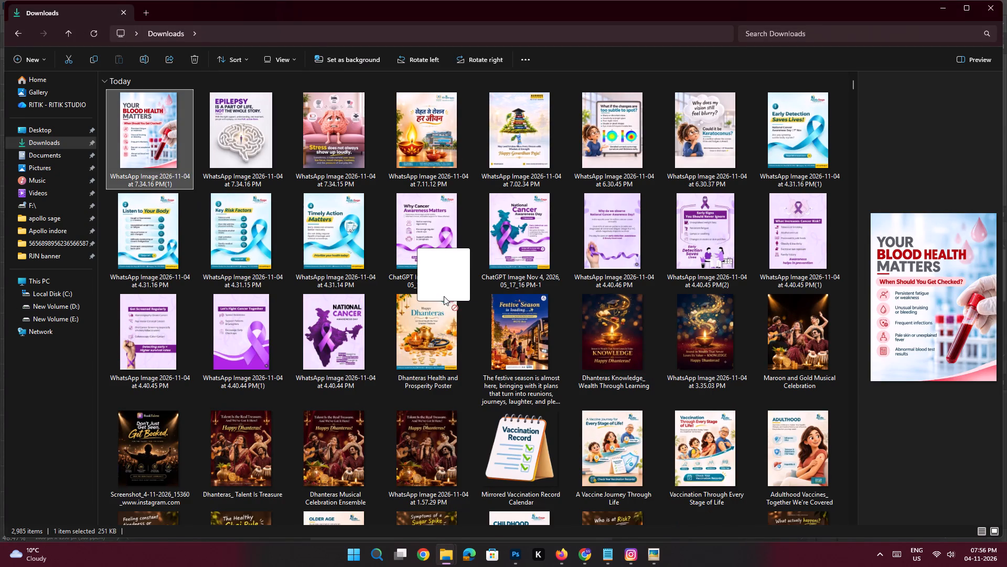
drag(444, 296, 447, 295)
key(alt+Tab)
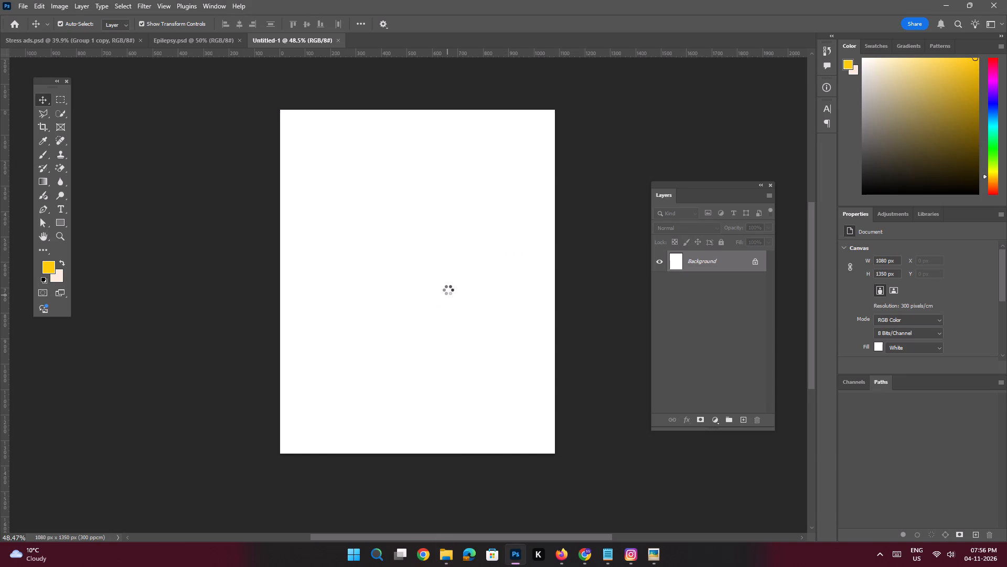
key(Return)
key(Return)
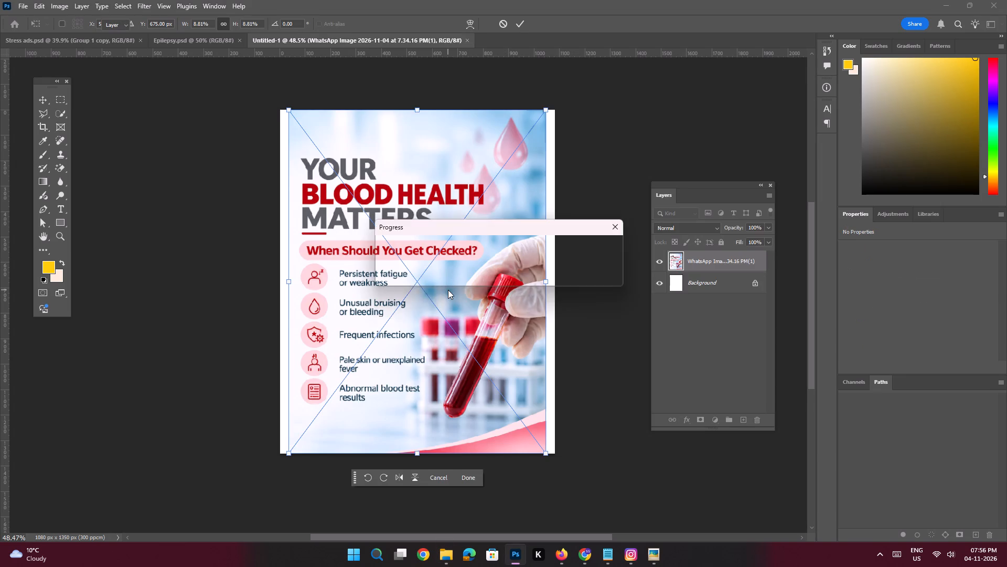
Generatively fill the blank white strips along both sides of the image with the prompt "Fill this image", choosing the second variation.
key(space)
key(space)
key(space)
key(space)
key(space)
key(space)
key(space)
key(space)
key(space)
key(space)
key(space)
key(space)
drag(490, 283, 475, 279)
key(space)
key(space)
key(space)
key(space)
key(space)
key(space)
key(space)
key(space)
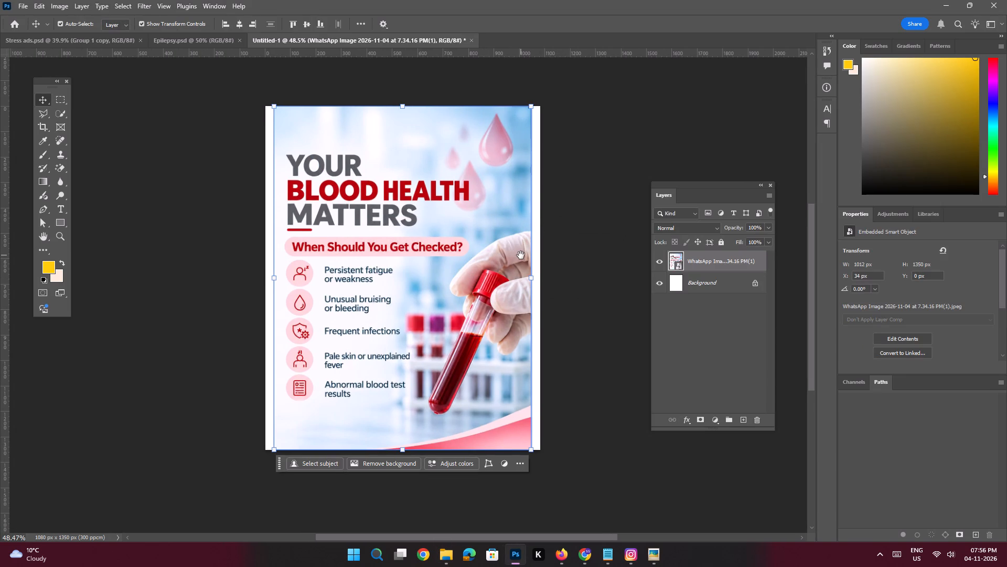
click(521, 255)
click(60, 102)
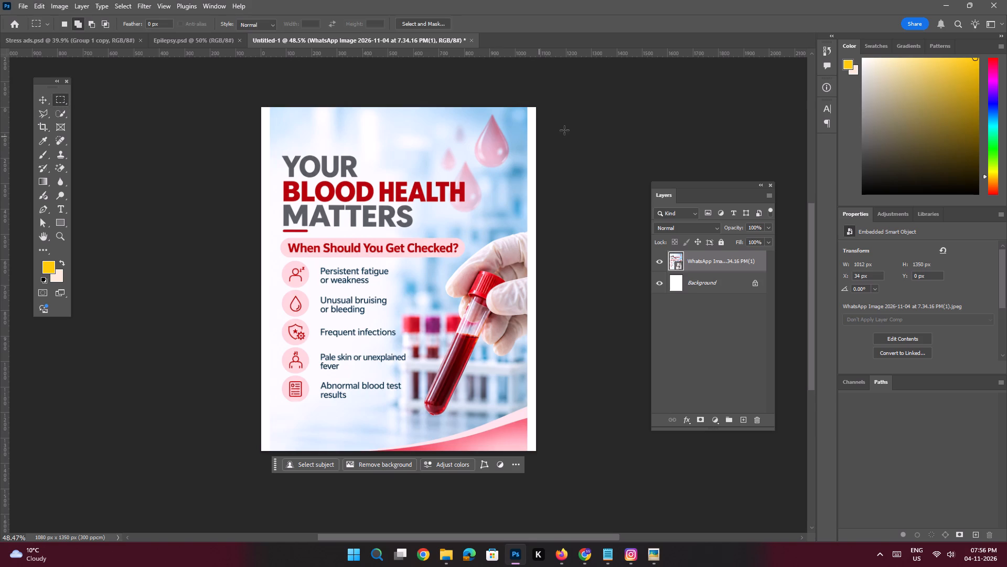
drag(557, 112, 532, 330)
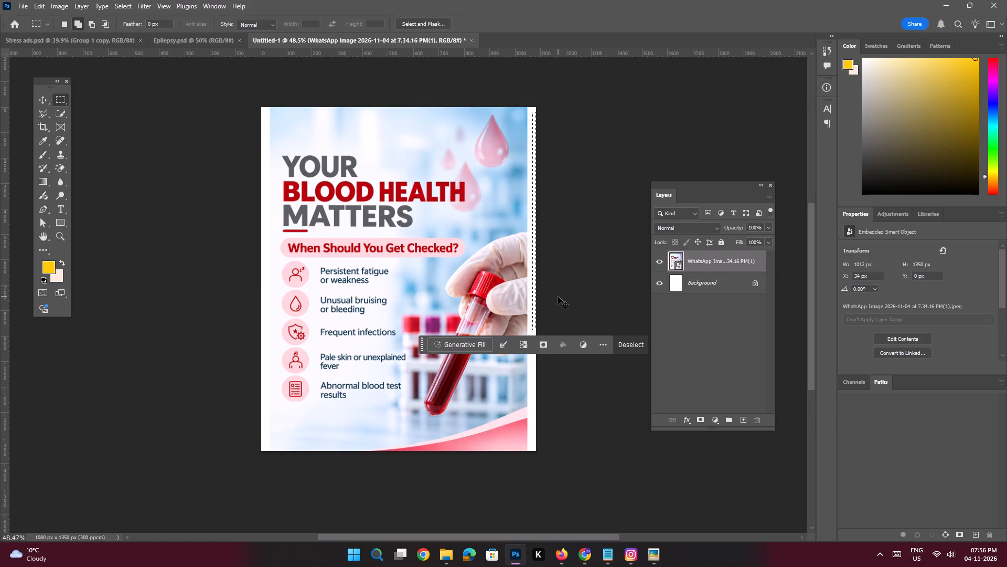
key(ctrl+d)
drag(542, 93, 528, 449)
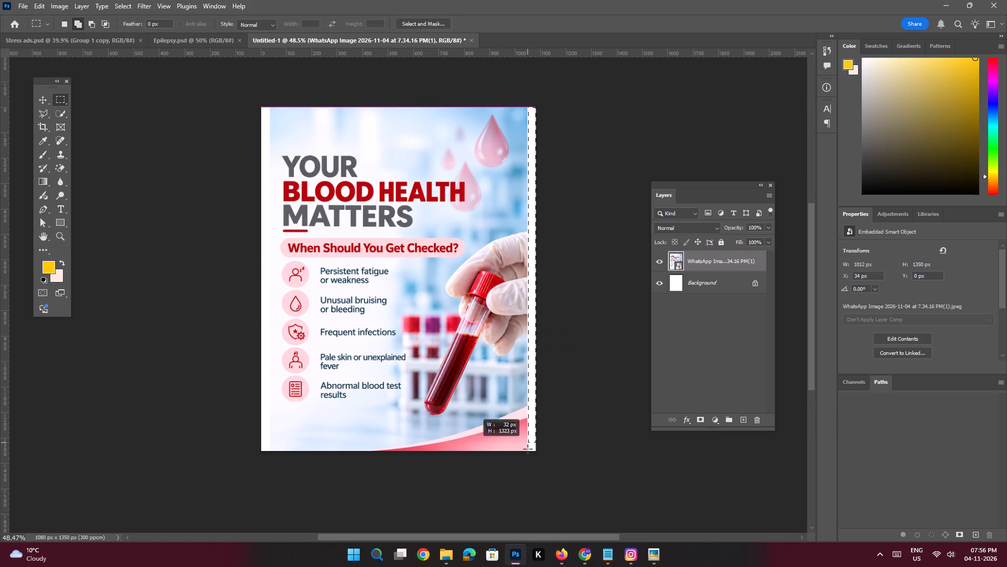
drag(528, 449, 526, 476)
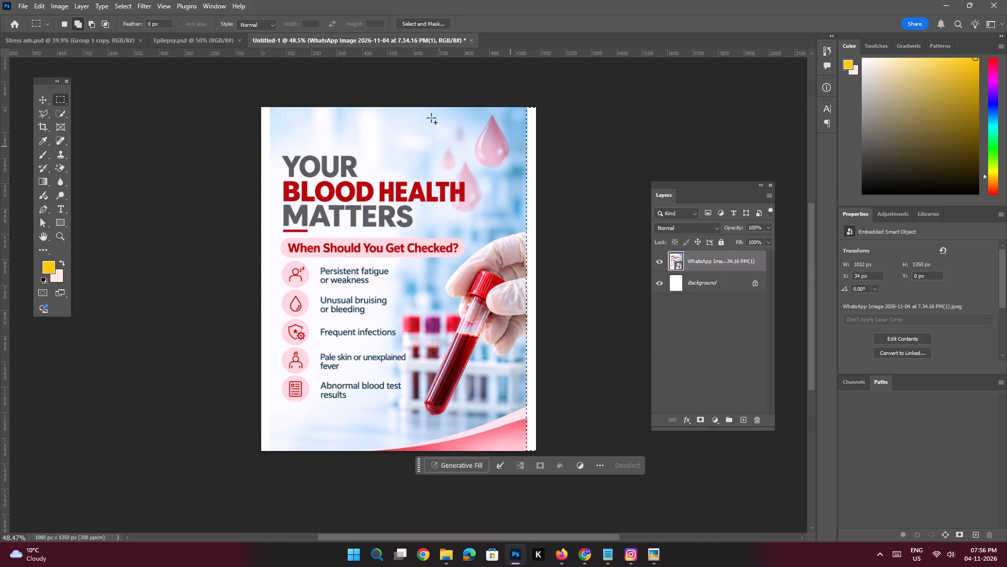
shift+drag(254, 99, 267, 469)
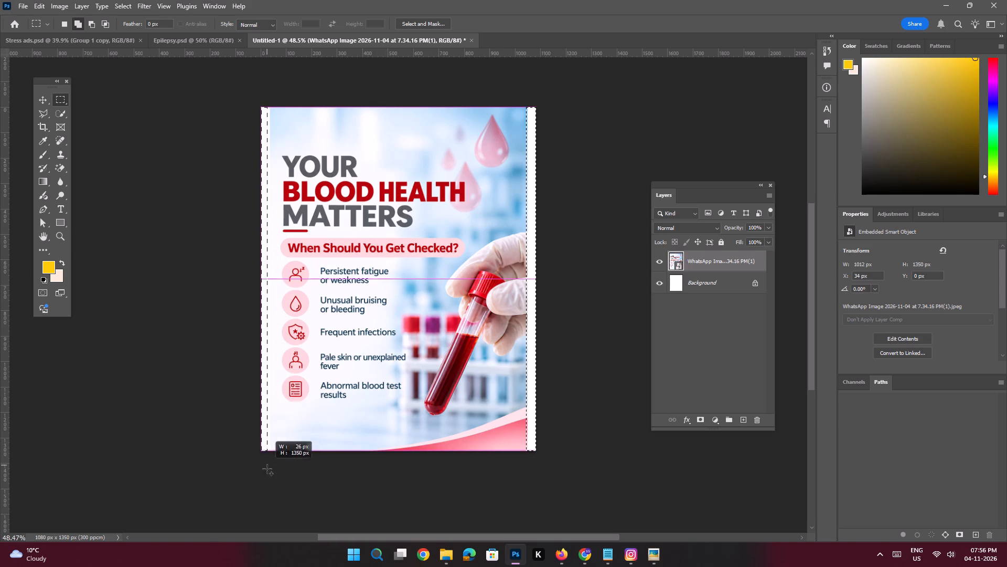
shift+drag(267, 469, 271, 486)
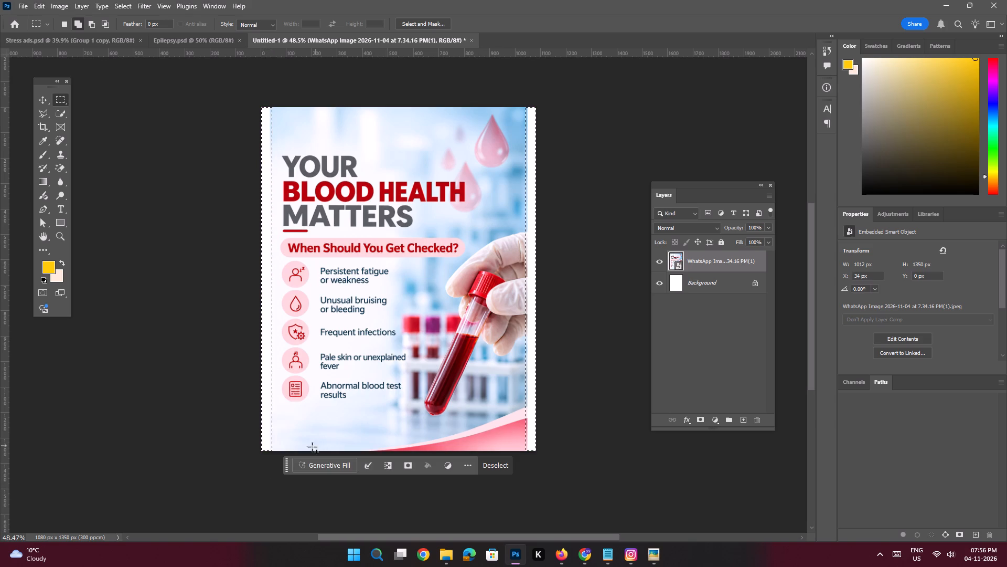
click(306, 461)
text(Fill this image)
key(space)
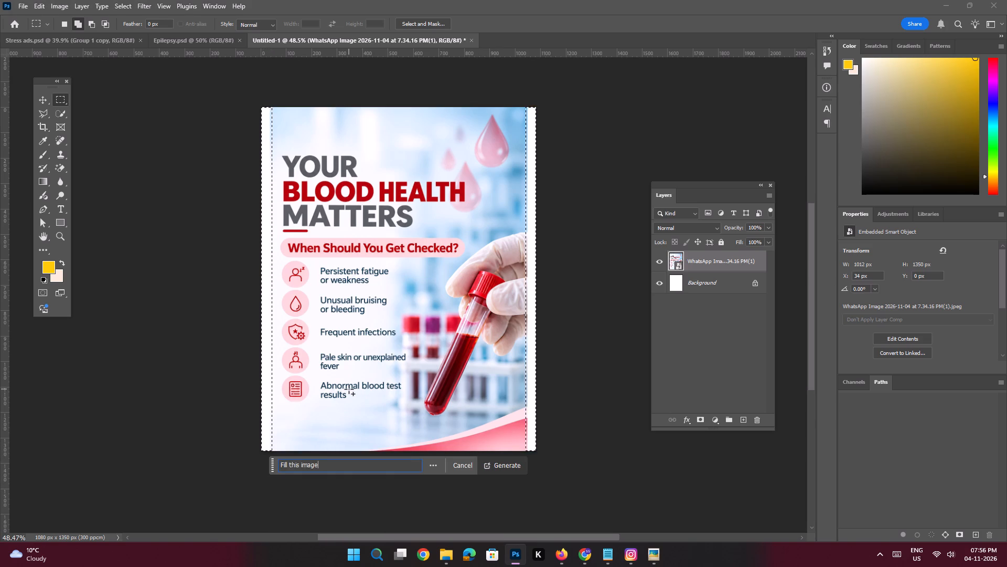
key(Return)
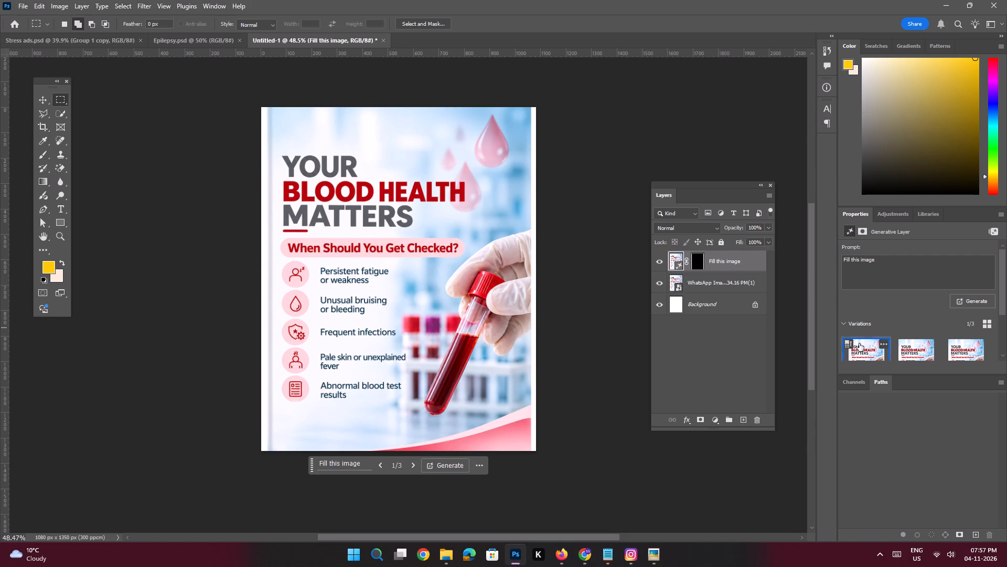
click(916, 352)
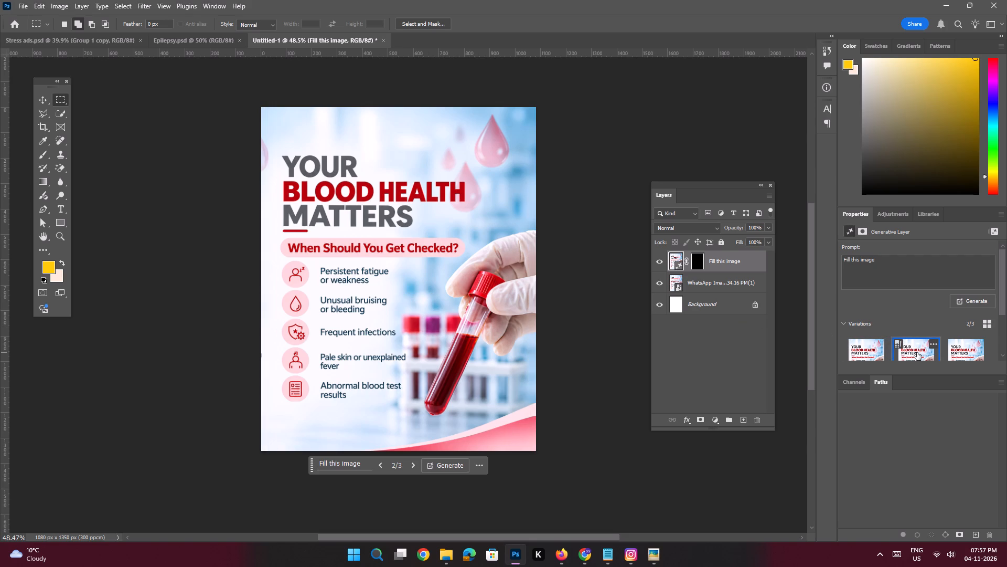
Convert the generated fill layer and the placed image layer together into a single smart object.
shift+click(724, 283)
right_click(729, 263)
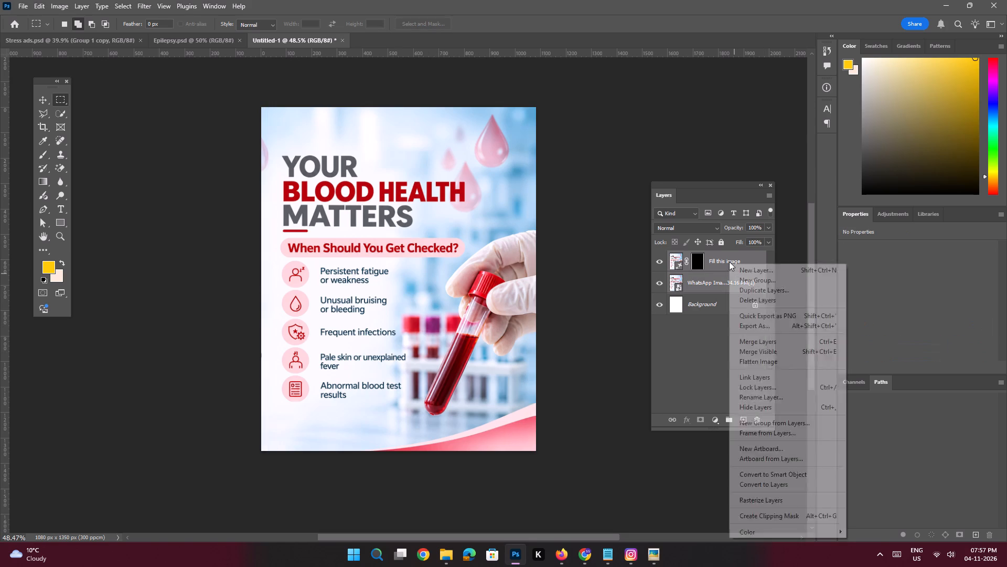
click(771, 471)
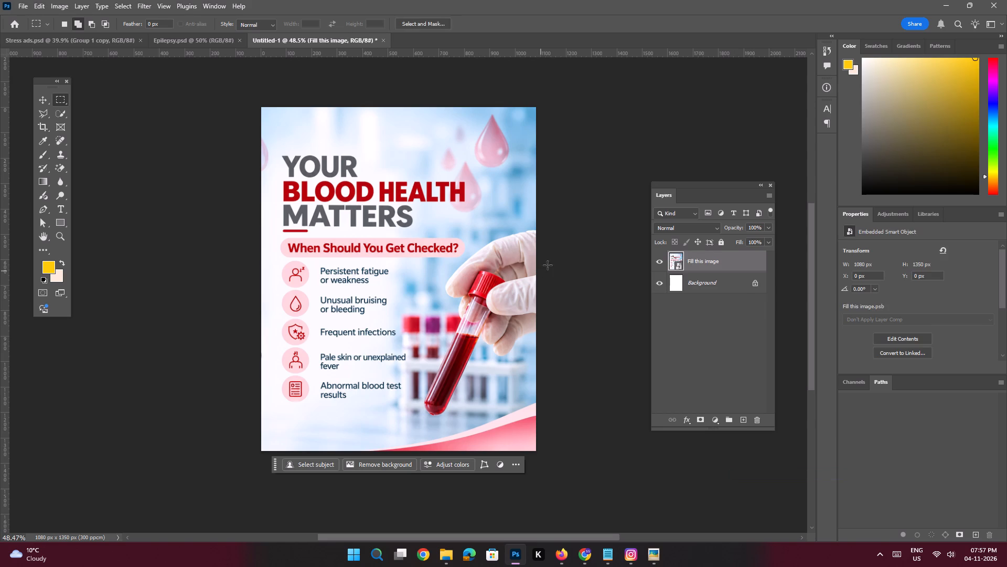
click(41, 98)
click(144, 158)
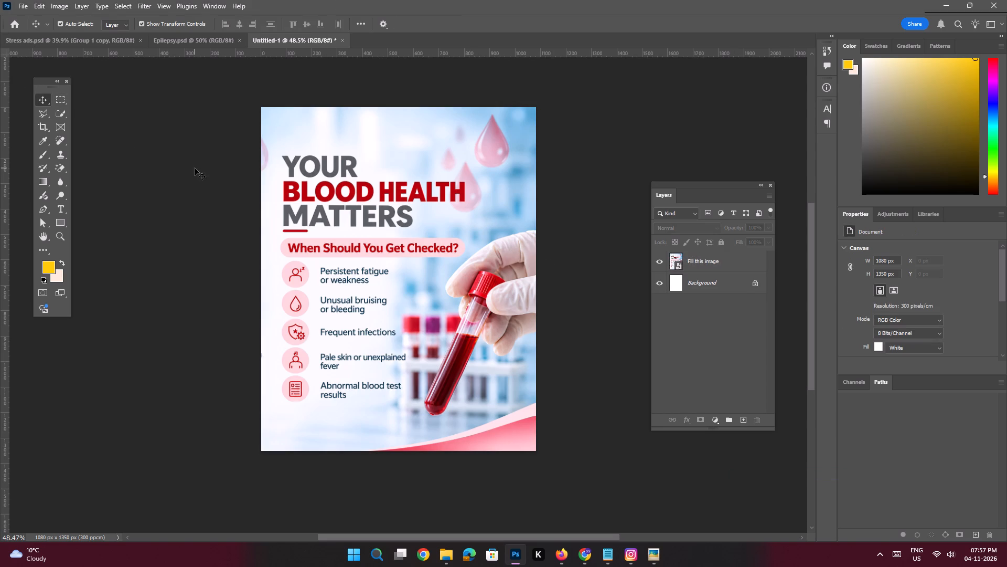
Save the document as a Photoshop file named Your Blood Health in the apollo sage folder.
key(ctrl+s)
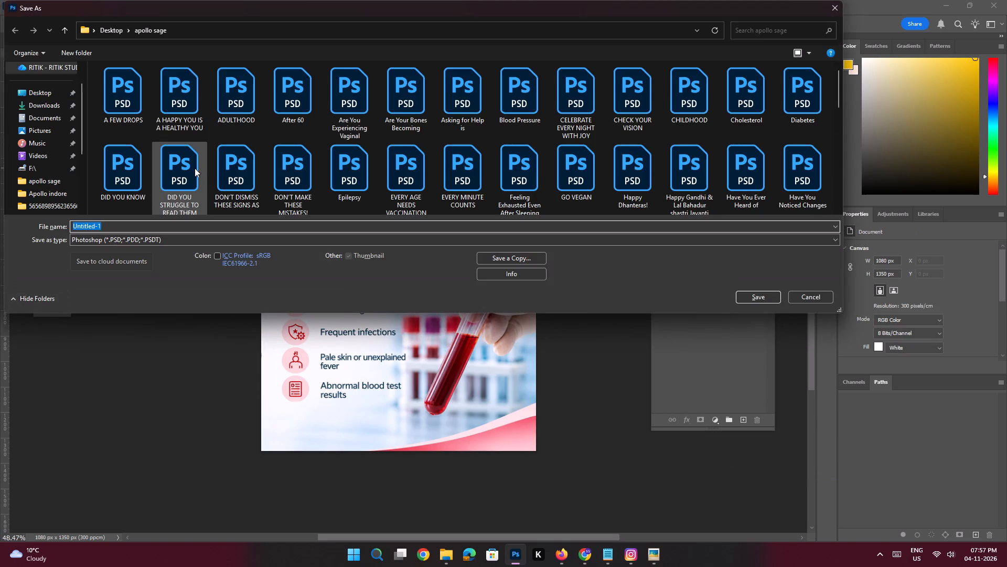
text(Your Blood Health)
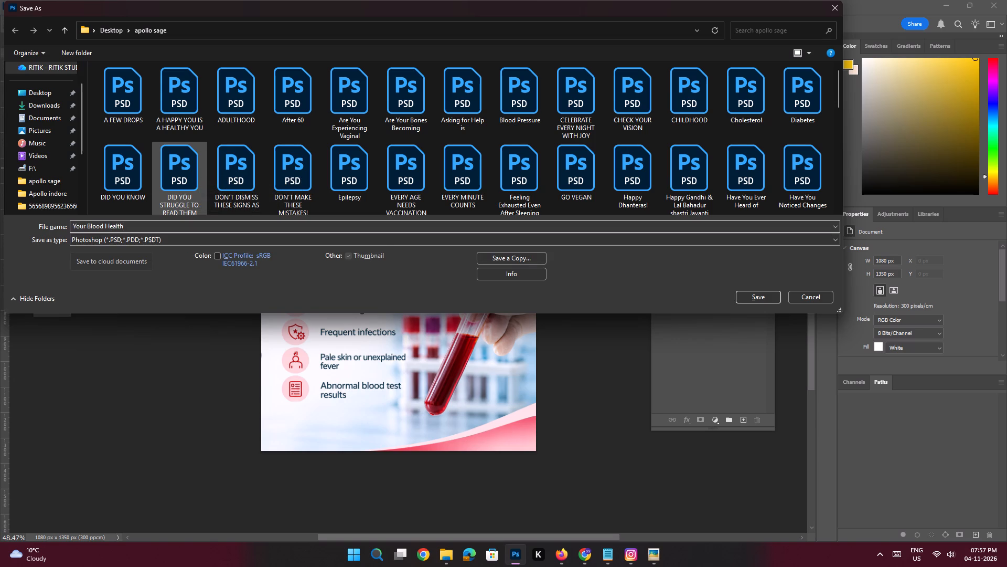
key(Return)
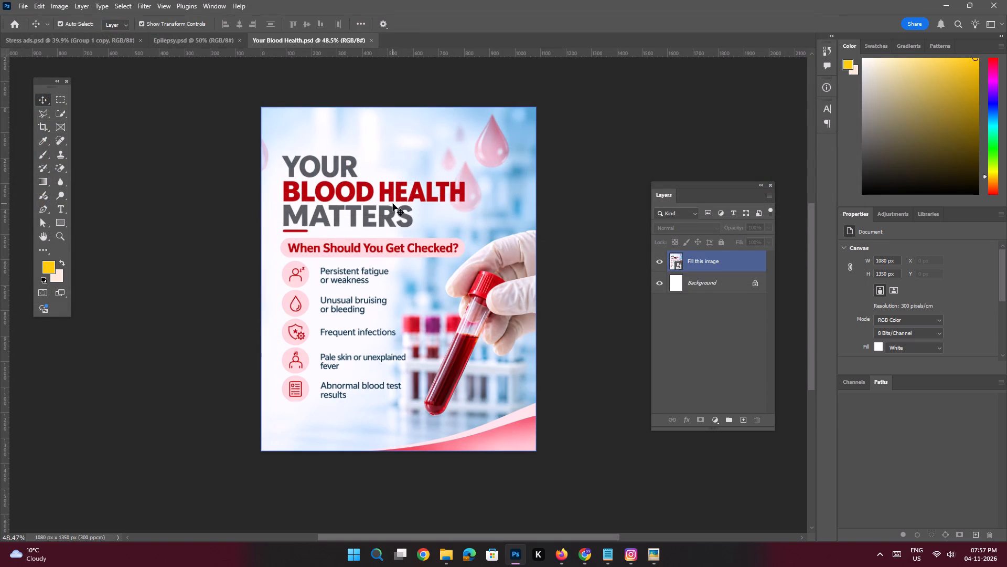
Add a red guide layout with 50 px margins on all four sides of the Your Blood Health poster.
key(space)
key(space)
key(space)
key(space)
key(space)
key(space)
key(space)
key(space)
key(space)
key(space)
key(space)
key(space)
drag(431, 187, 410, 187)
click(196, 35)
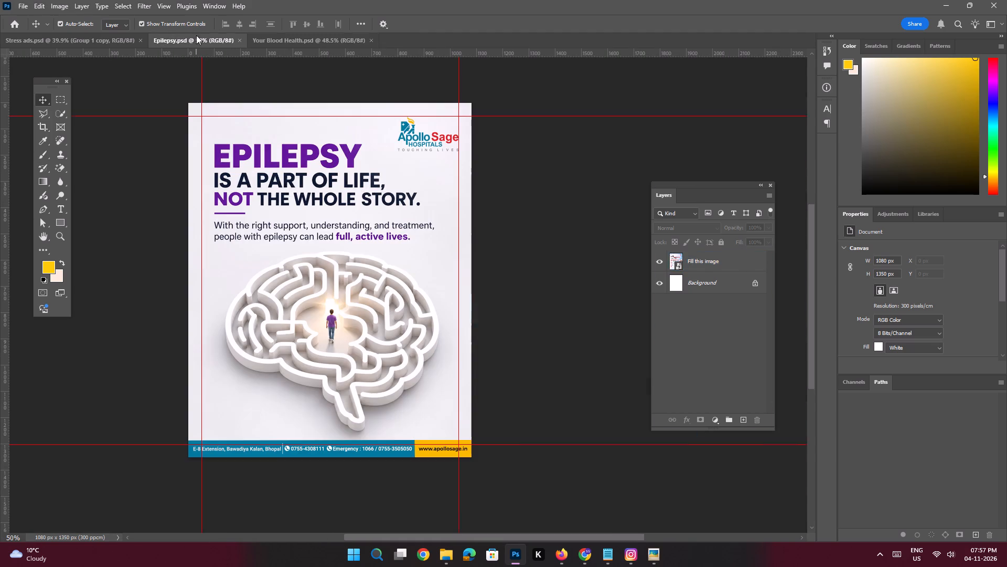
click(518, 209)
click(300, 39)
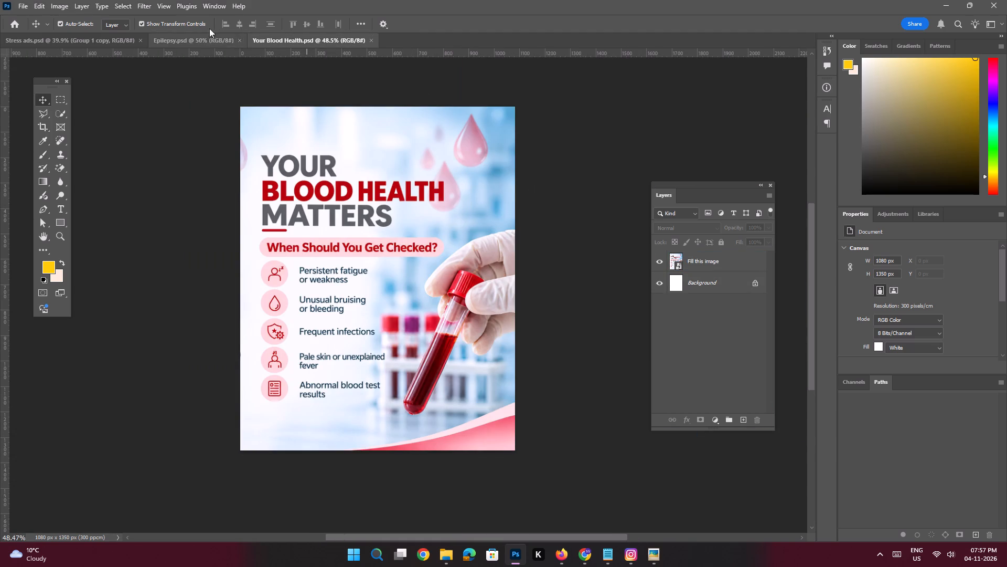
click(165, 3)
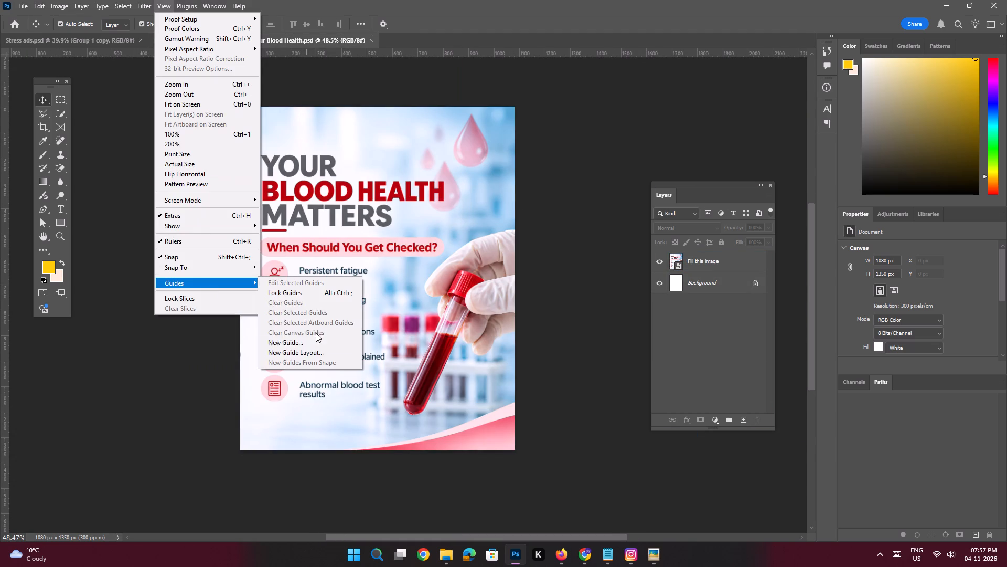
click(316, 349)
click(571, 117)
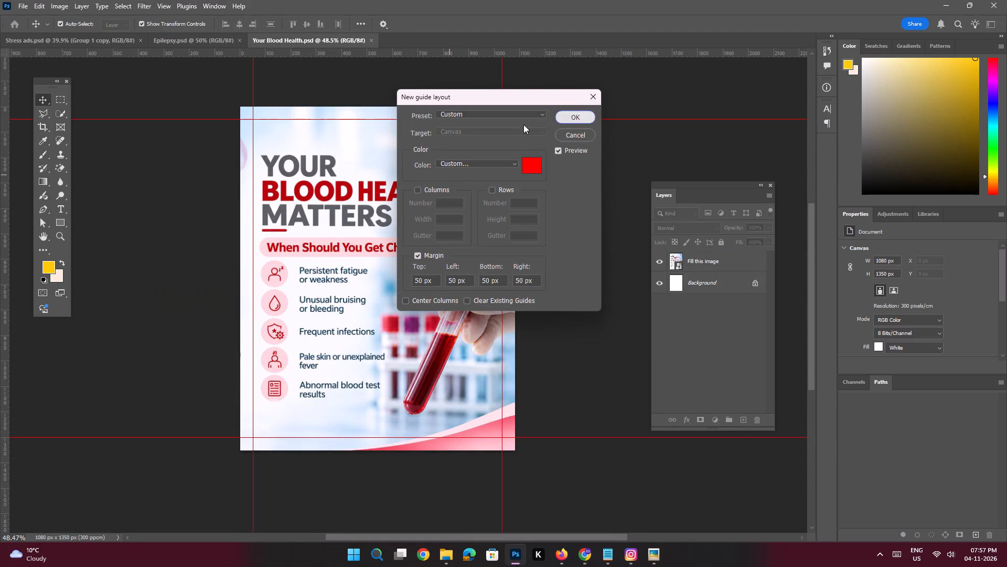
Copy the Apollo Sage Hospitals logo layer from the Epilepsy poster into the Your Blood Health poster.
click(207, 37)
key(space)
ctrl+drag(411, 122, 427, 156)
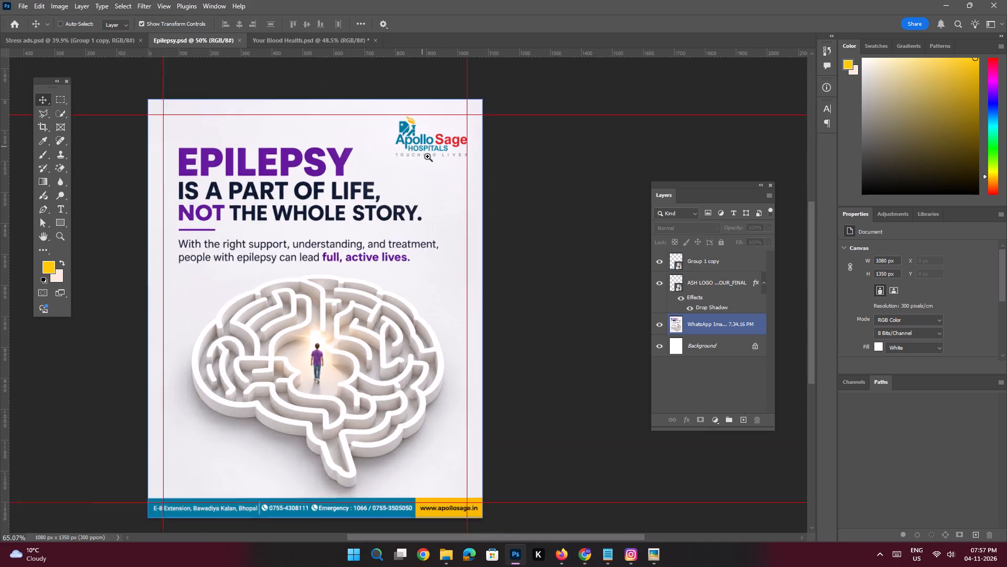
ctrl+drag(427, 156, 427, 157)
click(402, 131)
drag(702, 288, 535, 160)
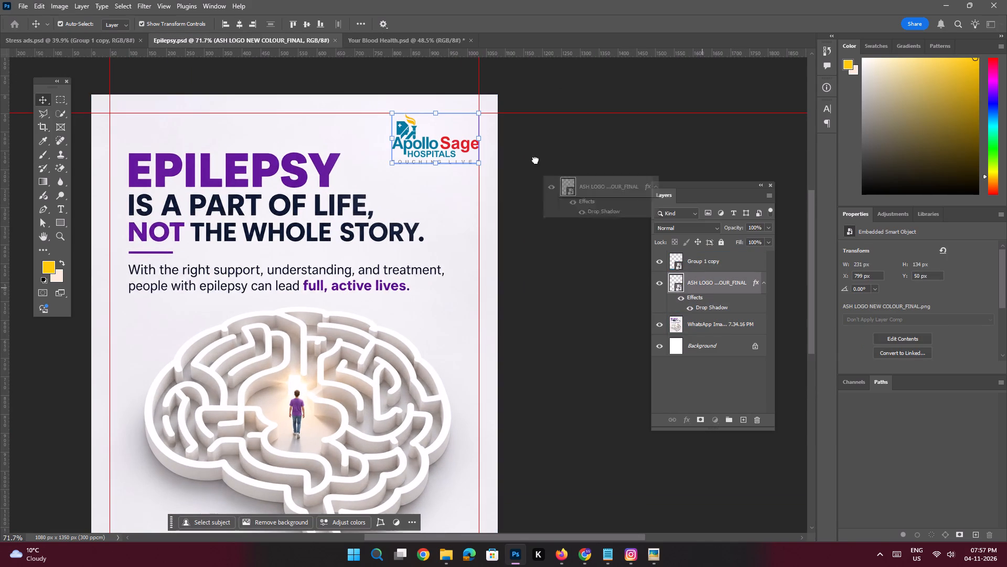
drag(535, 160, 463, 149)
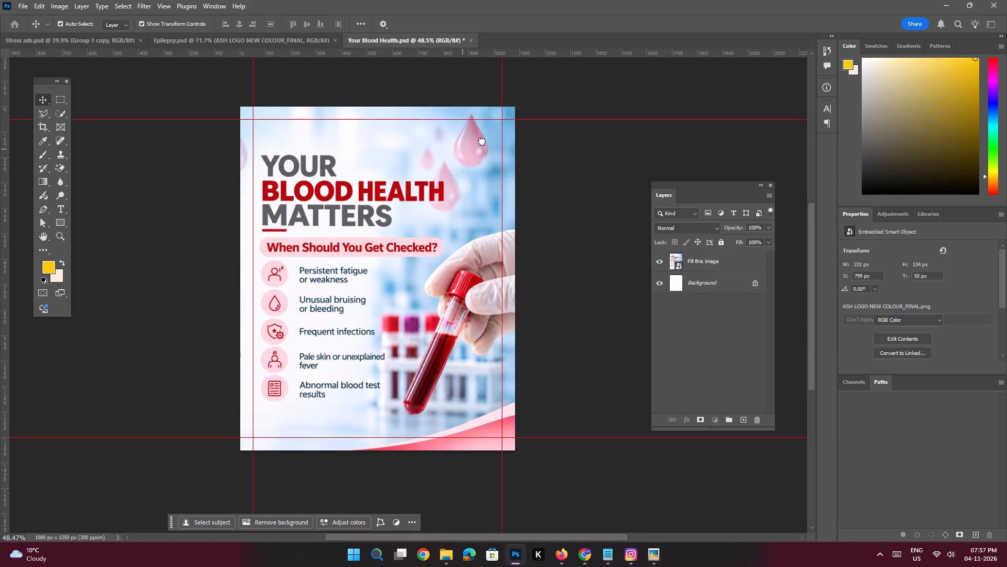
Move the logo into the poster's top-right corner against the margin guides, at X 799 px, Y 50 px.
key(space)
ctrl+drag(478, 130, 520, 216)
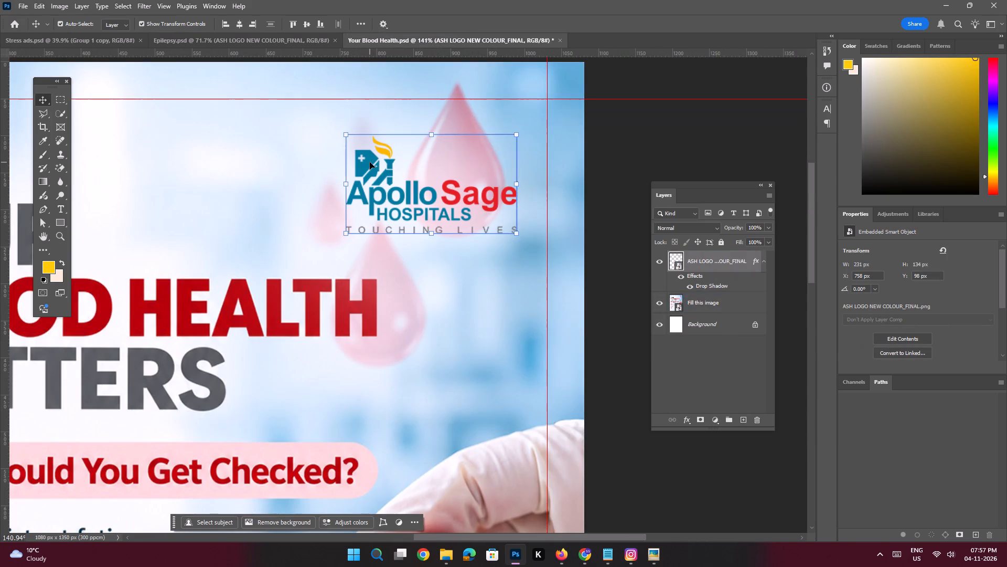
drag(370, 162, 400, 126)
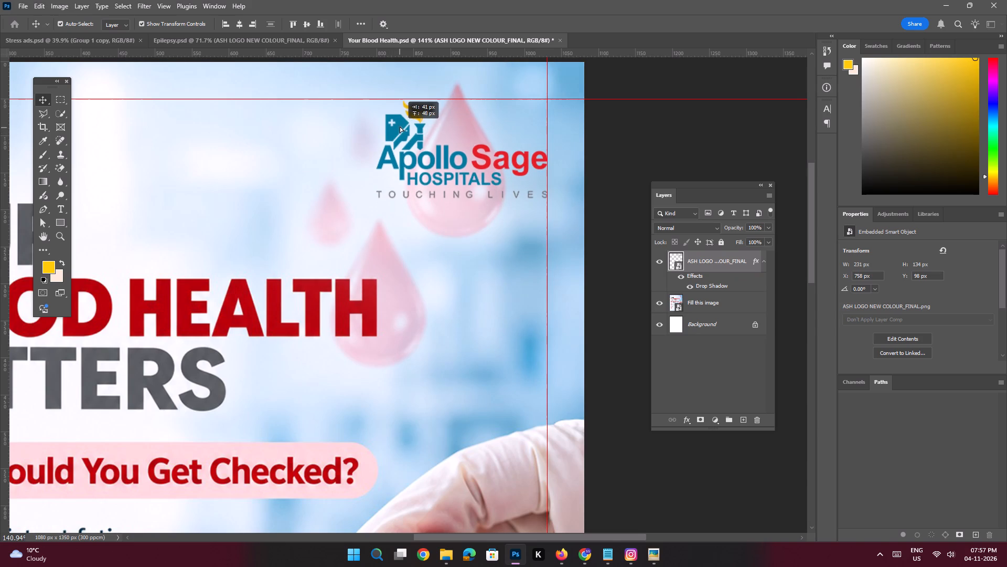
drag(400, 126, 400, 124)
Copy the blue and yellow contact footer strip, layer Group 1 copy, from the Epilepsy poster into the Your Blood Health poster.
key(space)
ctrl+drag(437, 191, 394, 181)
ctrl+drag(431, 198, 390, 186)
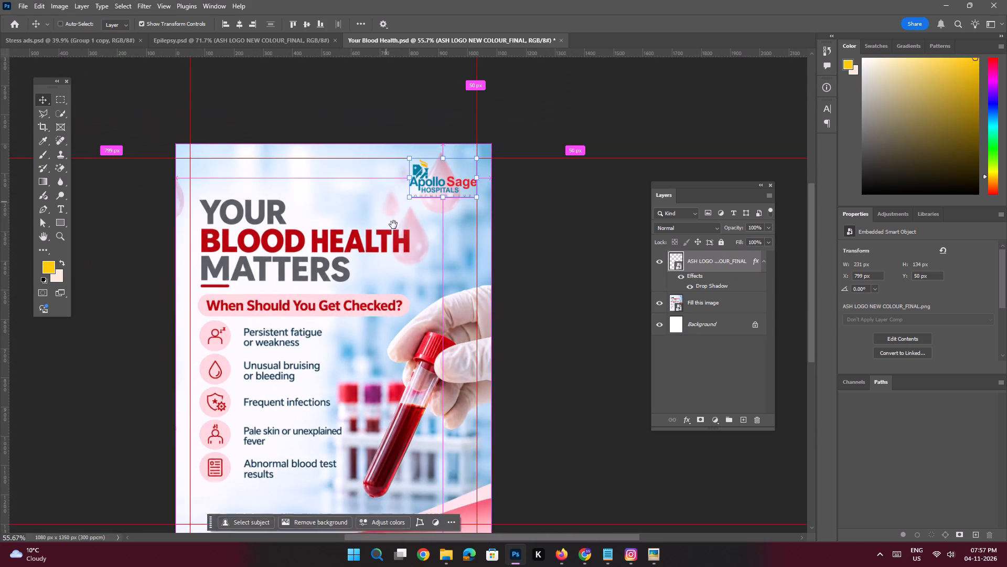
drag(399, 237, 416, 177)
click(274, 40)
key(space)
key(space)
key(space)
key(space)
key(space)
key(space)
key(space)
key(space)
key(space)
key(space)
key(space)
key(space)
key(space)
key(space)
key(space)
key(space)
key(space)
key(space)
key(space)
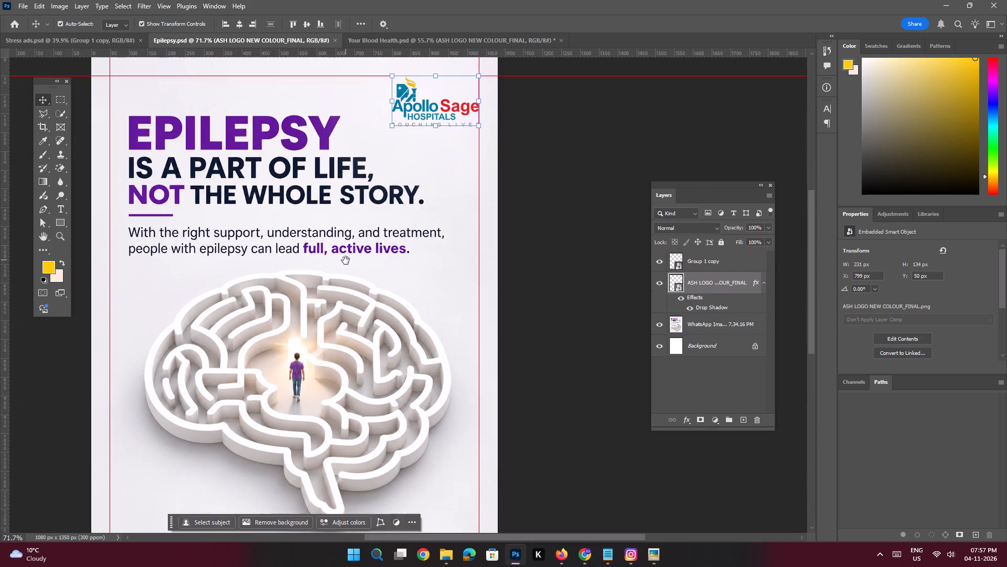
drag(346, 260, 383, 140)
click(397, 432)
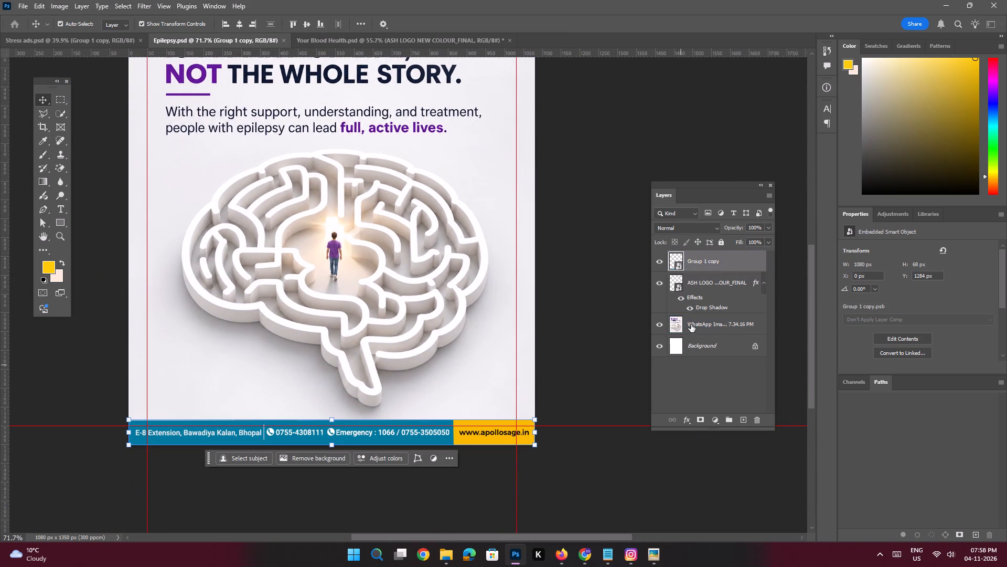
drag(700, 262, 392, 170)
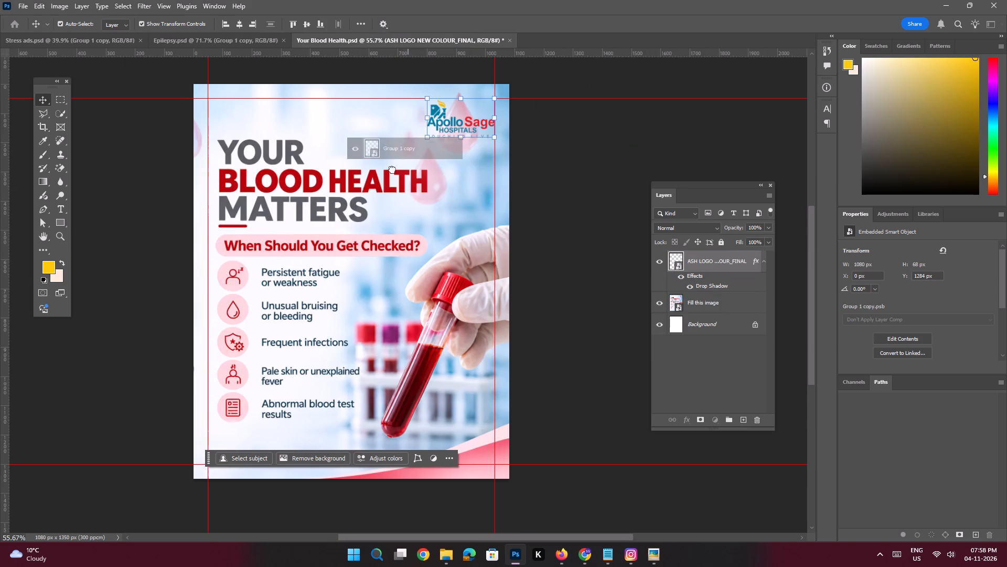
drag(392, 170, 347, 397)
Align the contact footer strip to the Your Blood Health poster's horizontal centre and bottom edge.
double_click(238, 24)
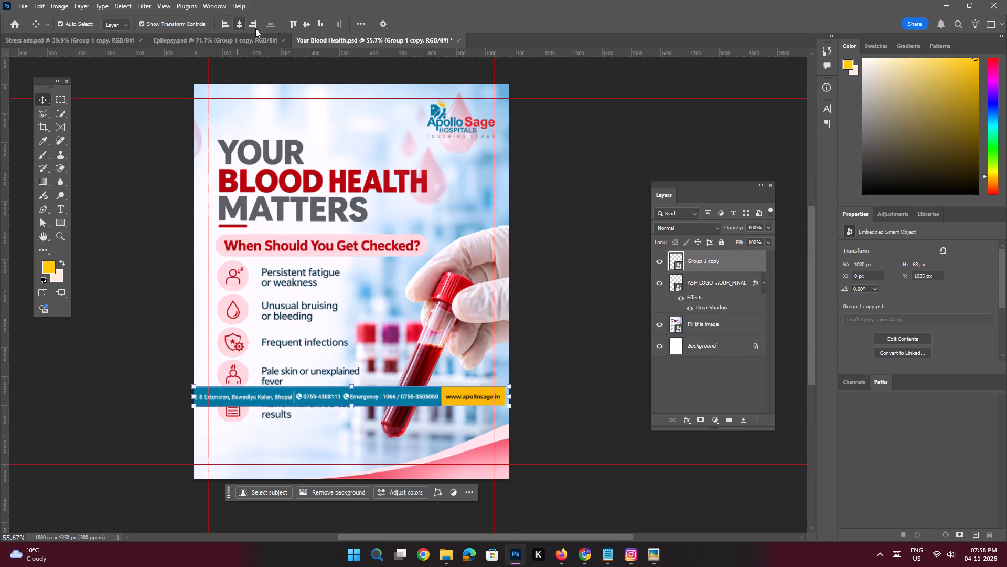
click(319, 27)
click(169, 362)
key(space)
key(space)
key(space)
key(space)
key(space)
key(space)
drag(291, 401, 314, 306)
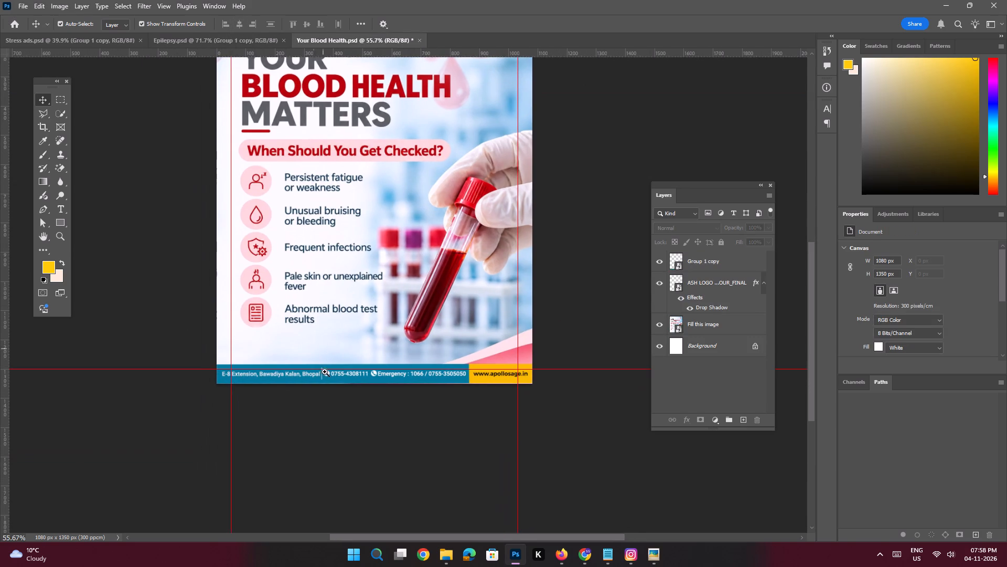
ctrl+drag(319, 374, 361, 412)
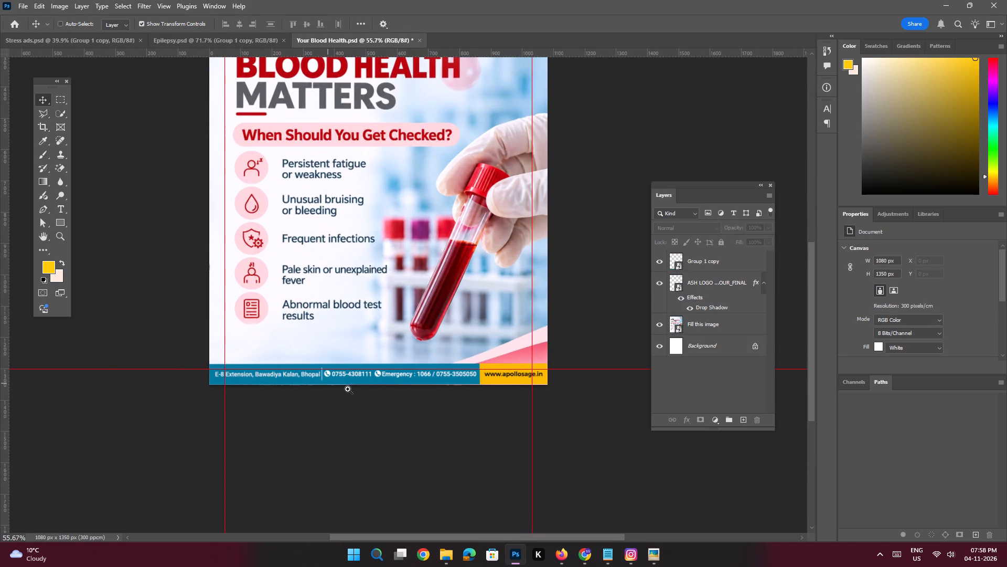
Rasterize the Fill this image layer and remove the pink curved shapes above the footer's yellow end by filling a polygonal lasso selection around them.
click(349, 383)
key(Down)
key(Down)
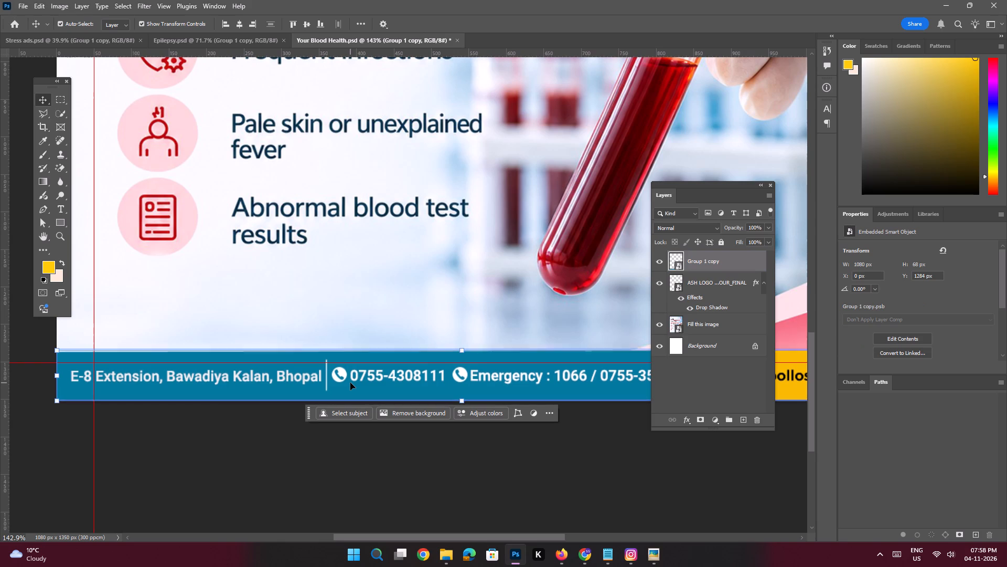
key(space)
ctrl+drag(354, 329, 326, 319)
drag(549, 294, 365, 299)
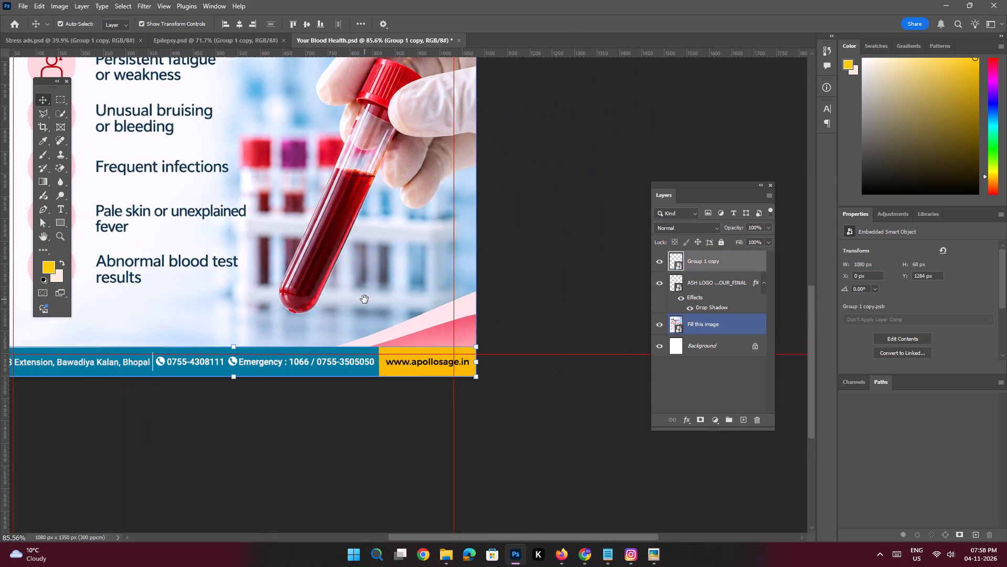
click(428, 282)
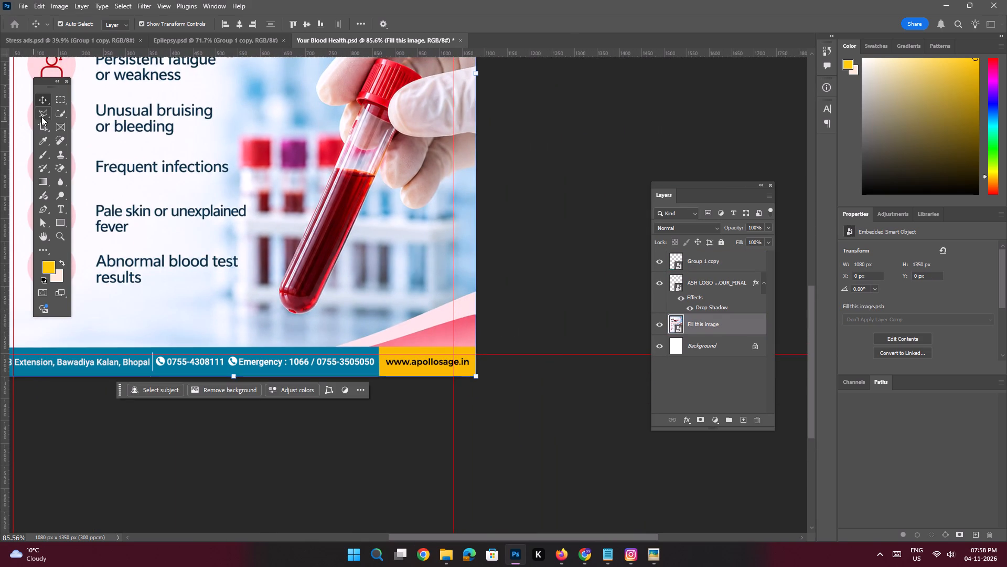
click(41, 117)
click(488, 278)
click(347, 331)
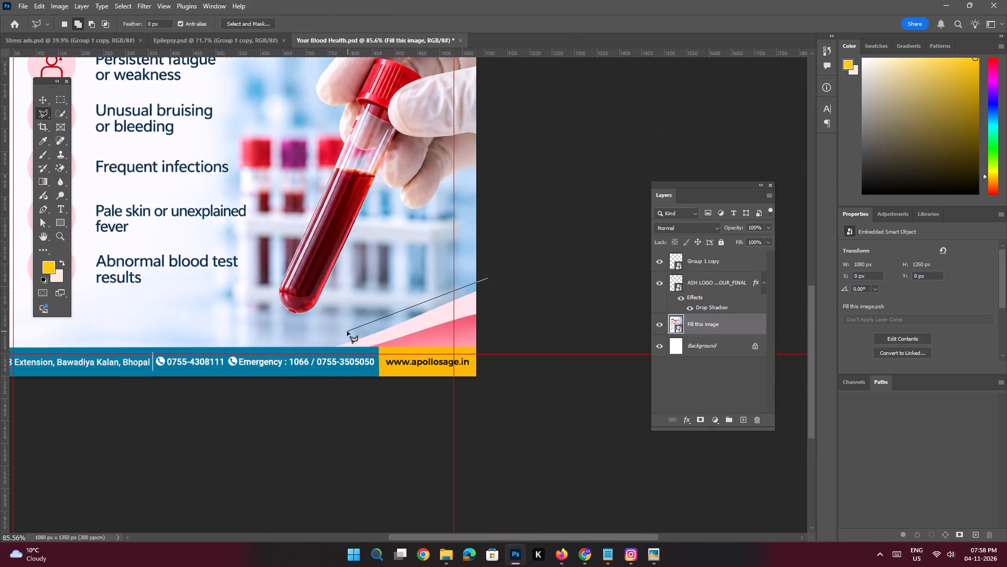
click(289, 367)
click(293, 404)
click(456, 418)
click(528, 392)
click(505, 304)
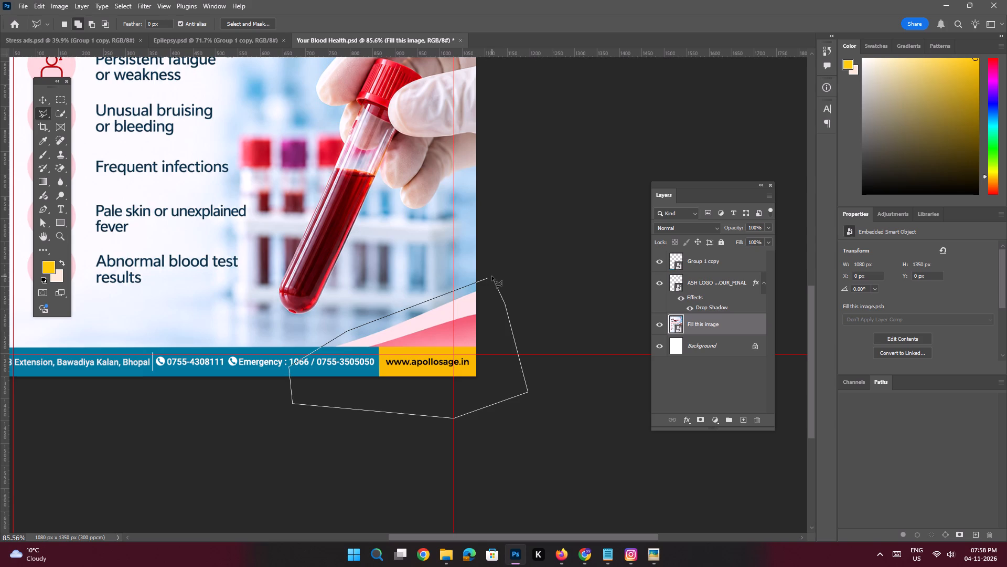
double_click(487, 278)
key(shift+BackSpace)
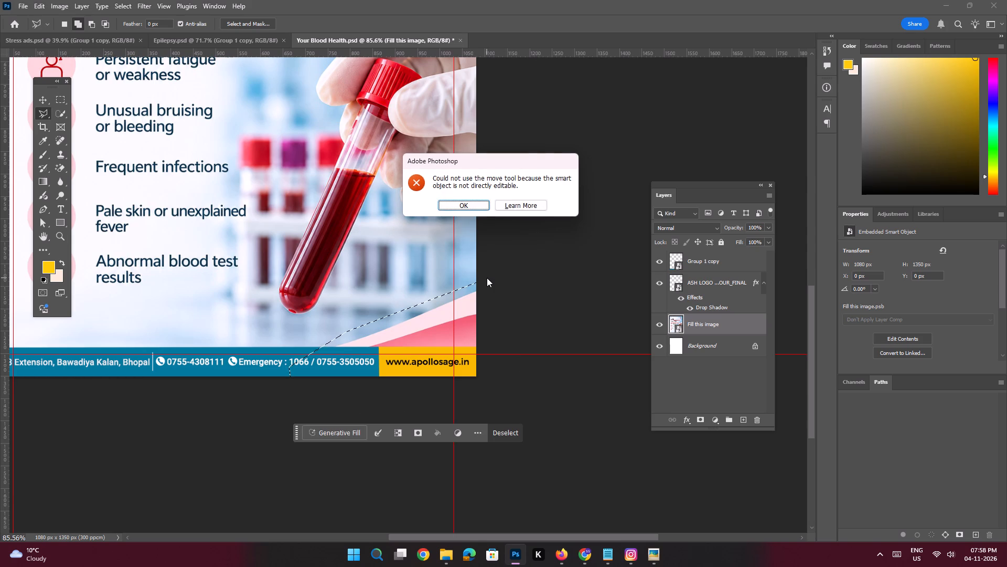
key(Return)
key(e)
click(434, 257)
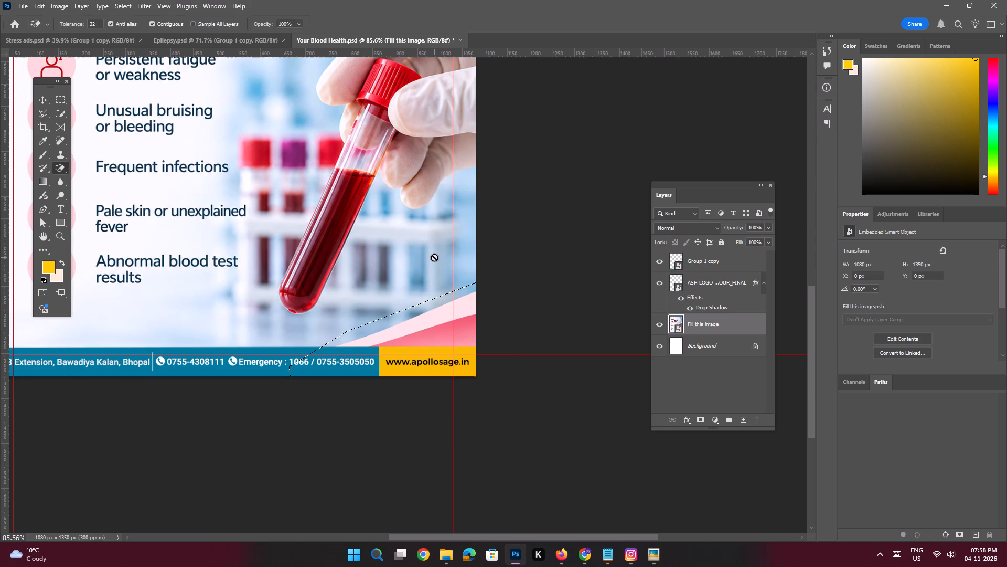
click(450, 197)
click(449, 204)
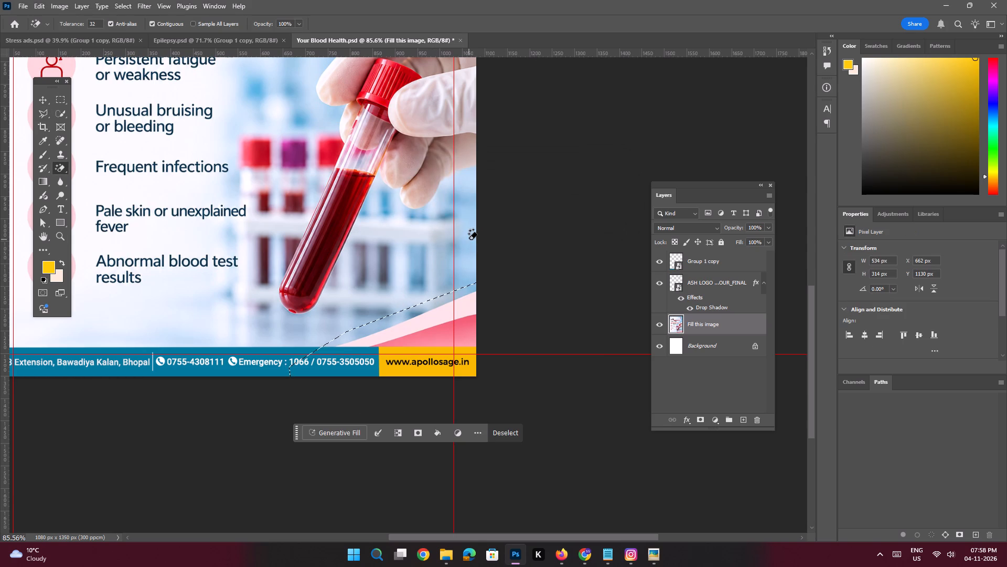
key(shift+BackSpace)
key(Return)
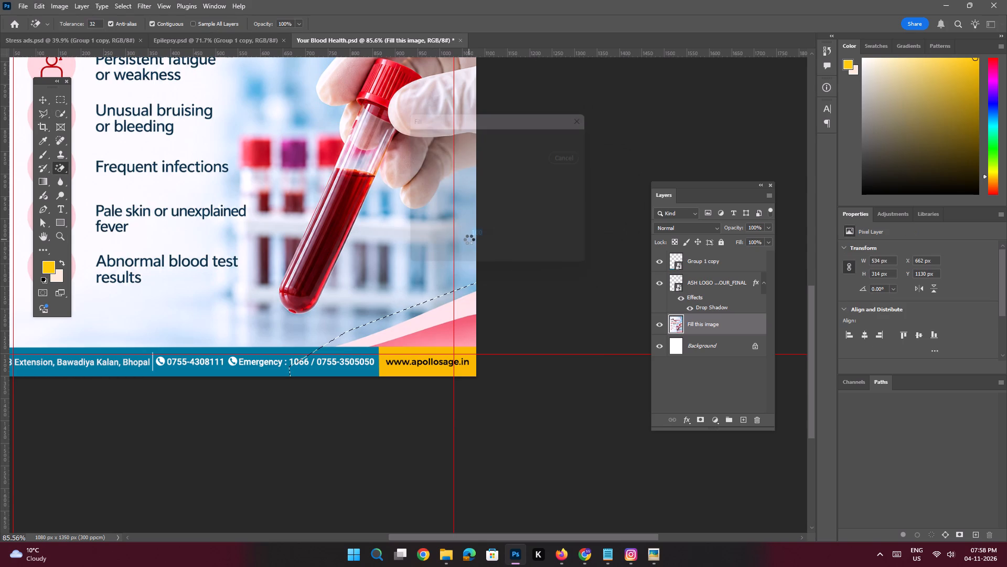
key(ctrl+d)
key(ctrl+0)
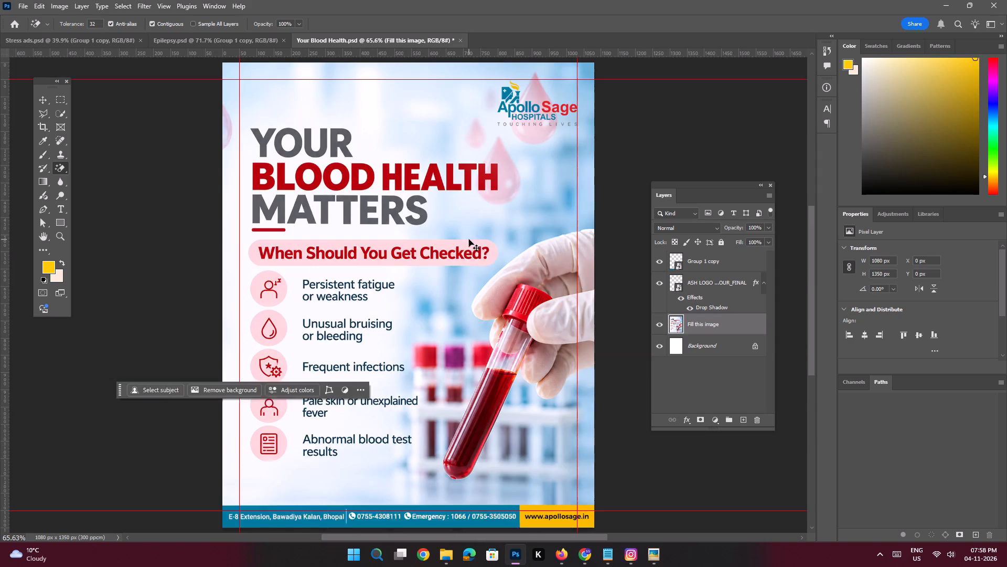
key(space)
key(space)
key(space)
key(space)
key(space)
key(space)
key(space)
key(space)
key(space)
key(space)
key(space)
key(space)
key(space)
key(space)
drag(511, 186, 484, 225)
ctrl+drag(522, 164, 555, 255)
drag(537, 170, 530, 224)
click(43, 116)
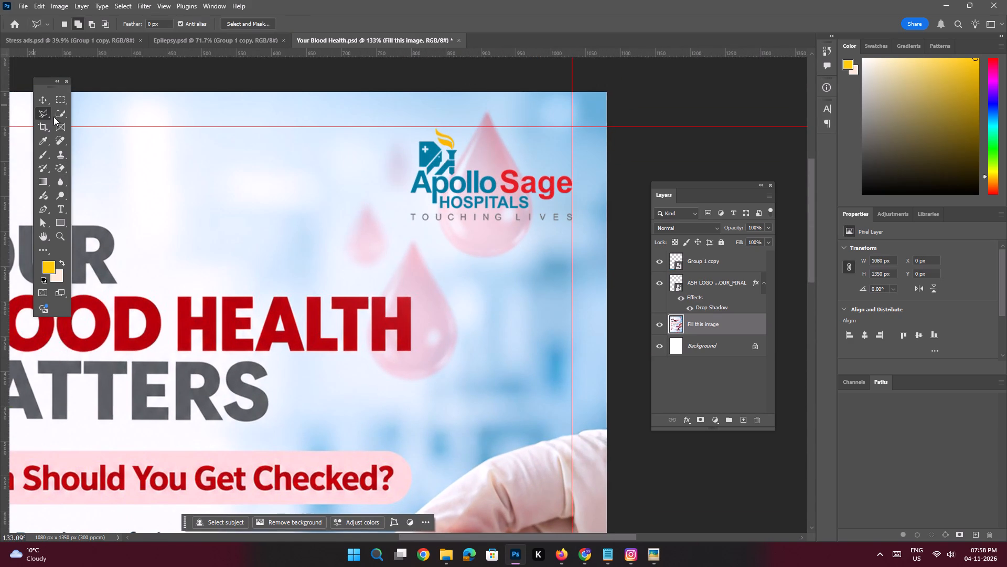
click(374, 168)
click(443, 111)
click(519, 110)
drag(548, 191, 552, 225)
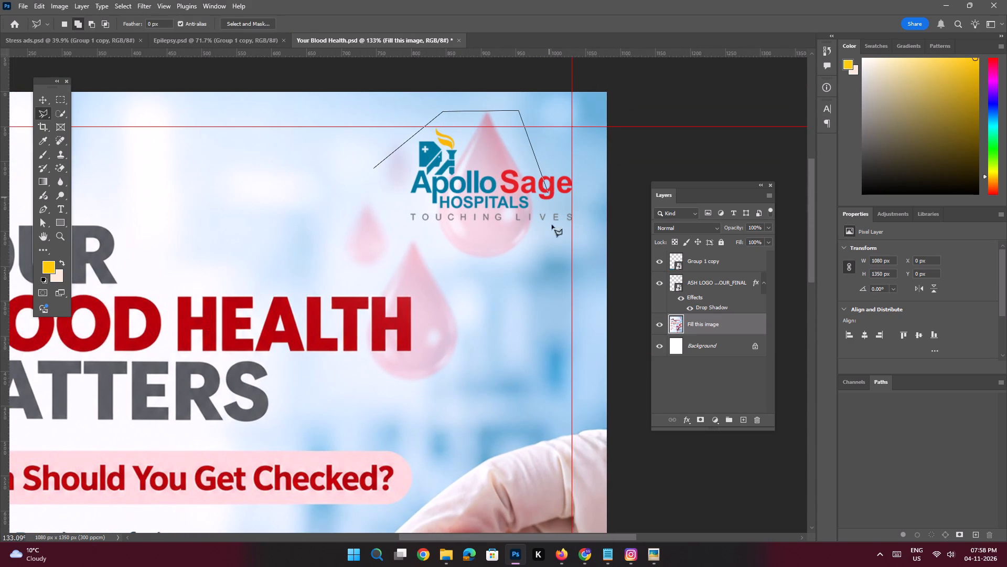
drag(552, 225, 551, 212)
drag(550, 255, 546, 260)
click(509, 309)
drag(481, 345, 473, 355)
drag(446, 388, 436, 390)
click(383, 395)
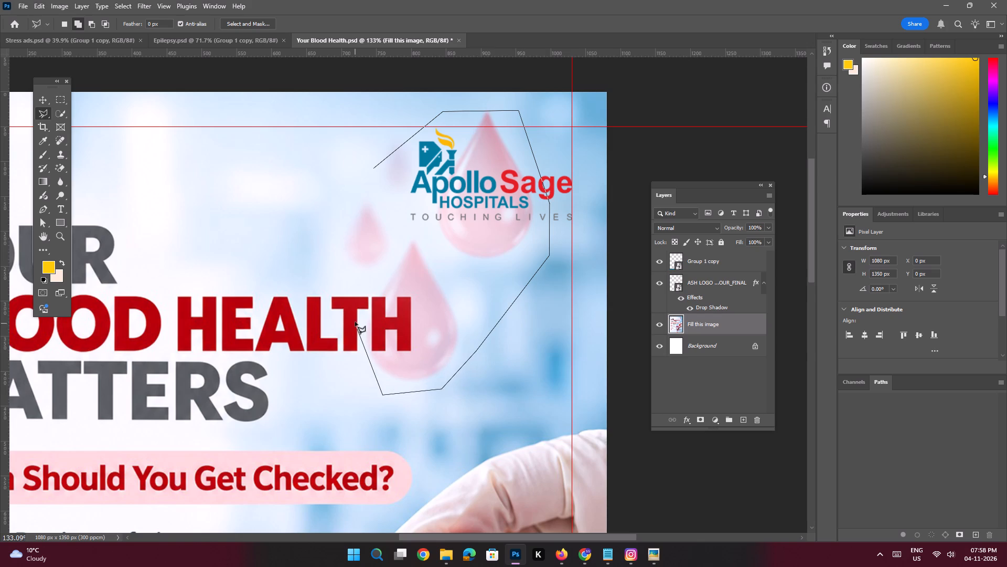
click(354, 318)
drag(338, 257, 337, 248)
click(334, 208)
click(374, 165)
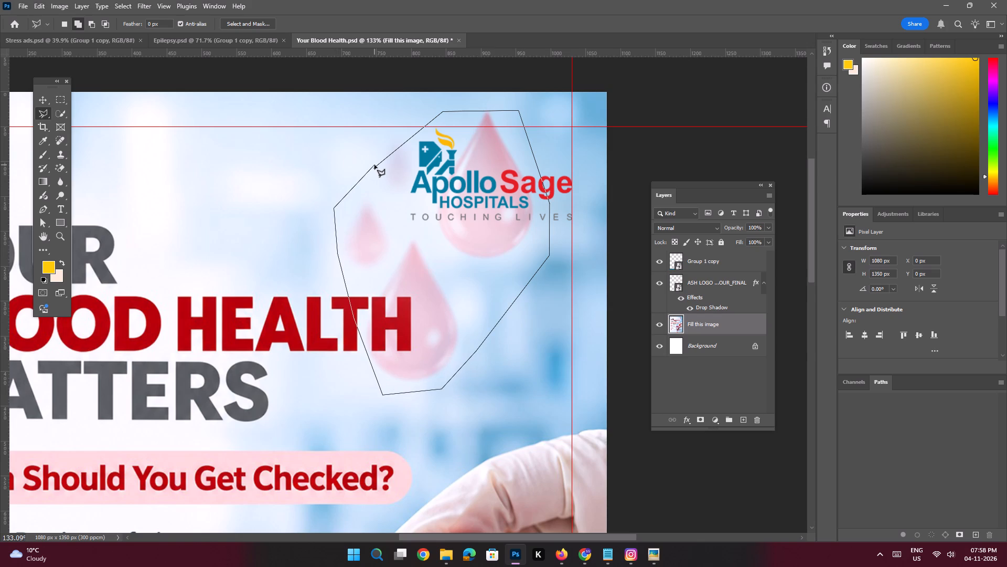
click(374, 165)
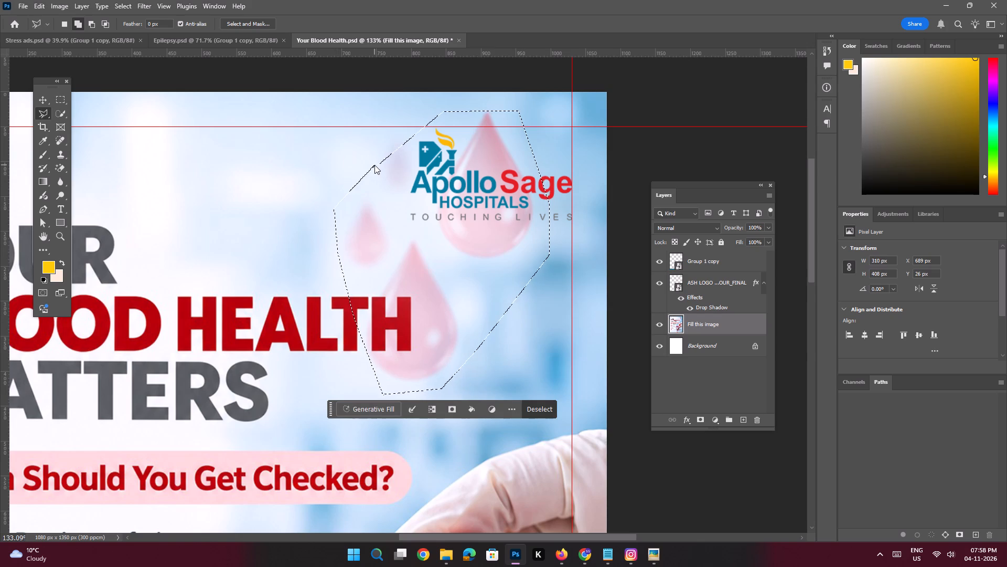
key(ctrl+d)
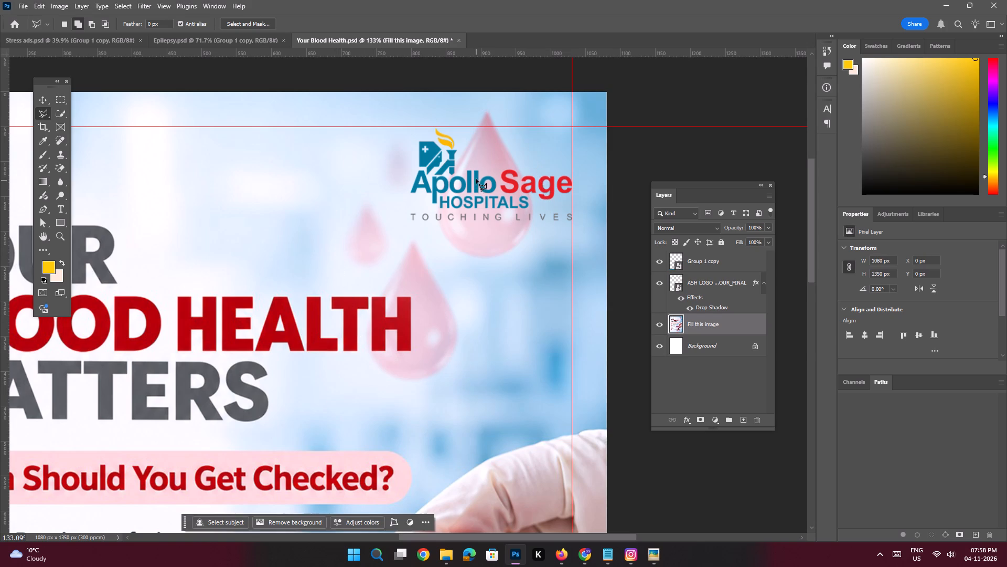
Lasso the large blood drop behind the Apollo Sage Hospitals logo and fill it to blend with the blurred background.
click(463, 135)
click(486, 106)
drag(504, 112, 511, 122)
click(548, 203)
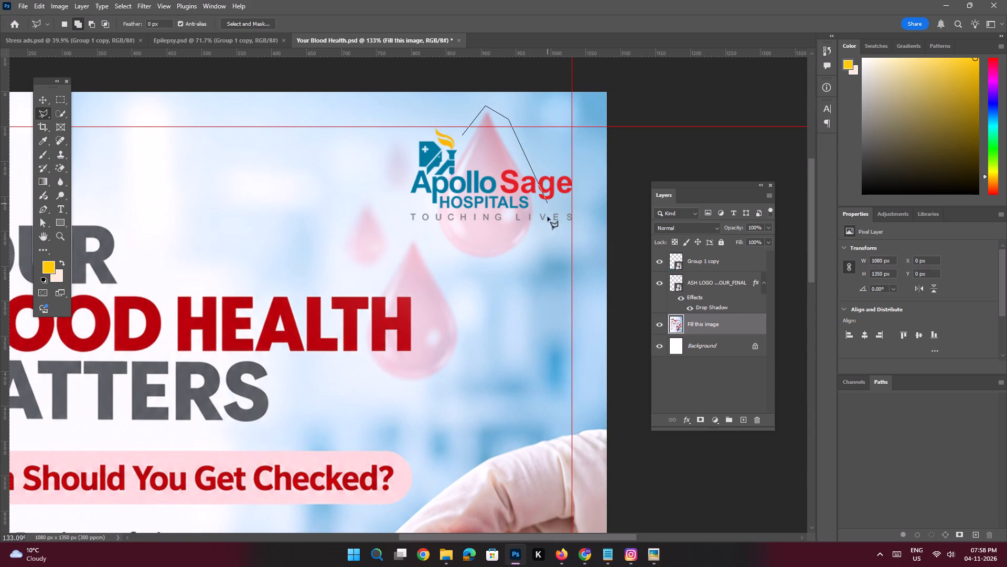
click(548, 238)
drag(524, 258, 517, 259)
click(496, 265)
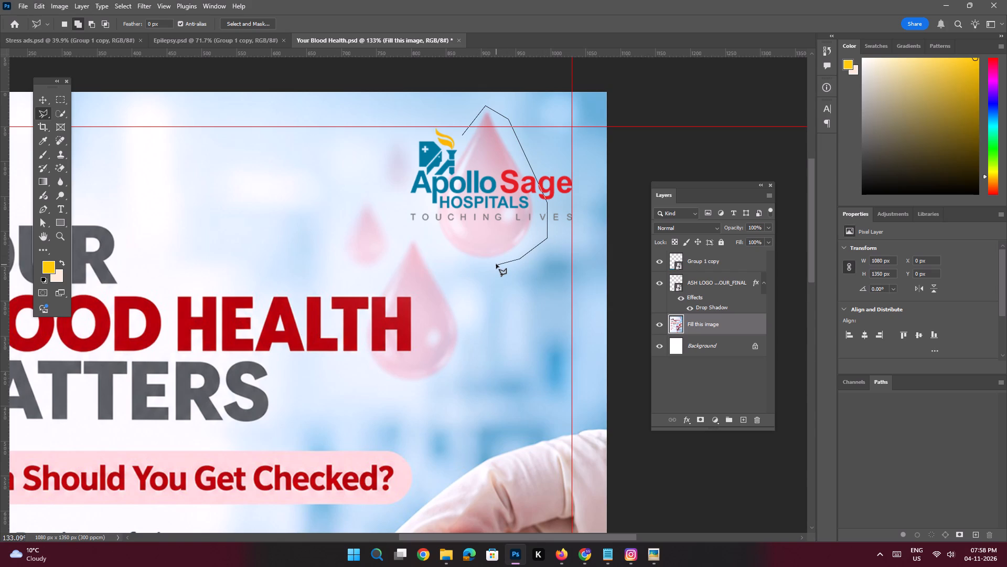
click(496, 264)
click(460, 262)
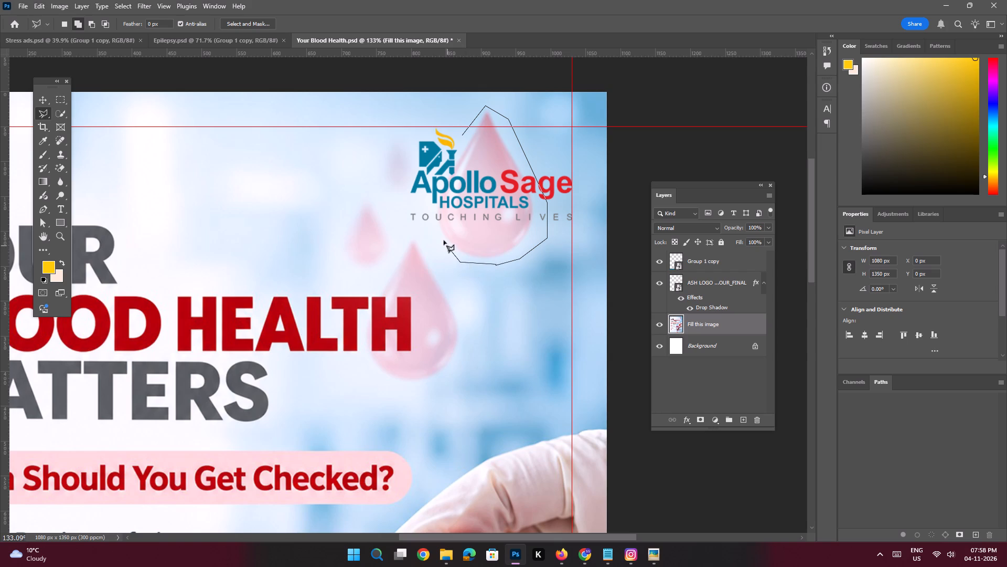
click(437, 234)
click(425, 193)
click(449, 141)
click(461, 134)
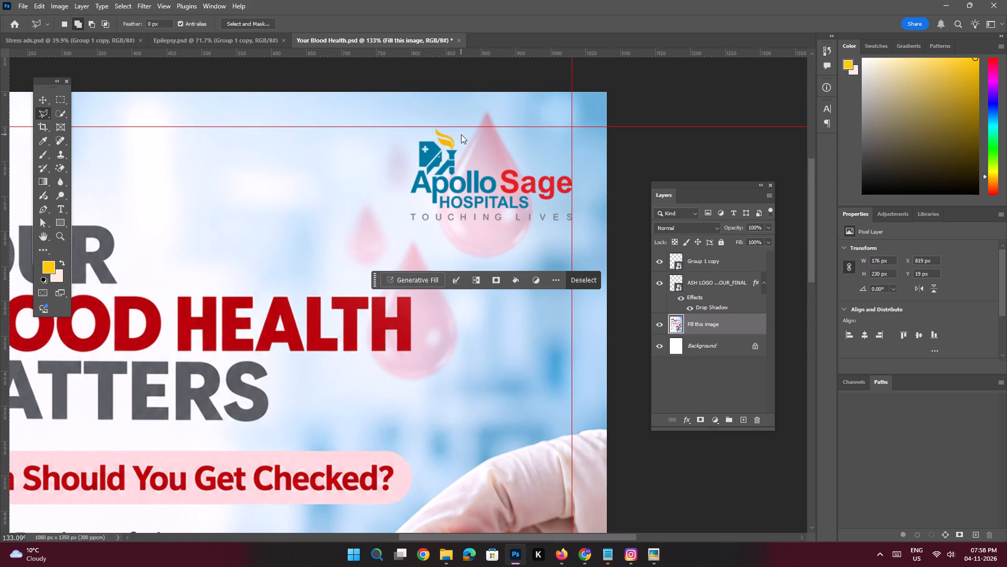
key(shift+BackSpace)
key(Return)
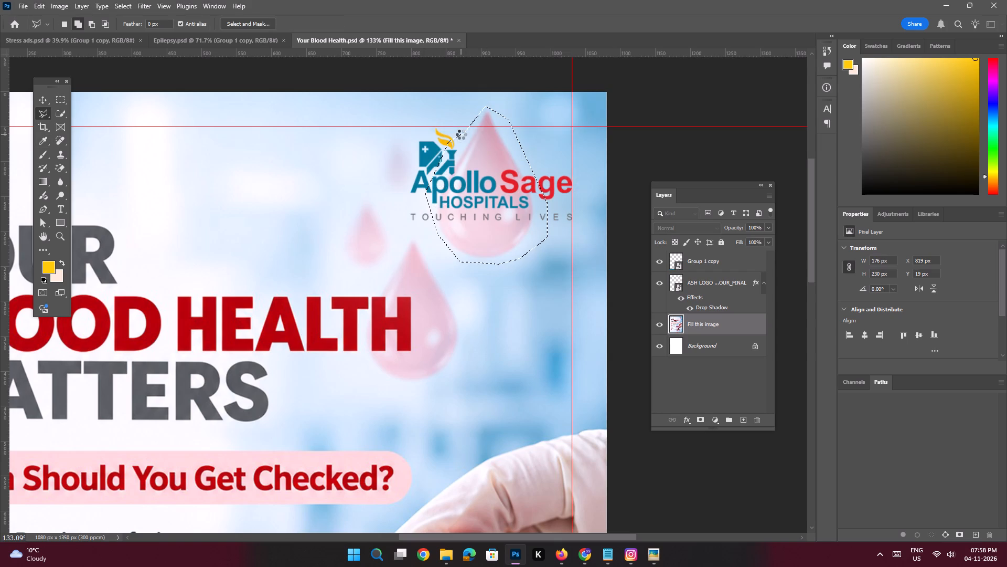
key(ctrl+d)
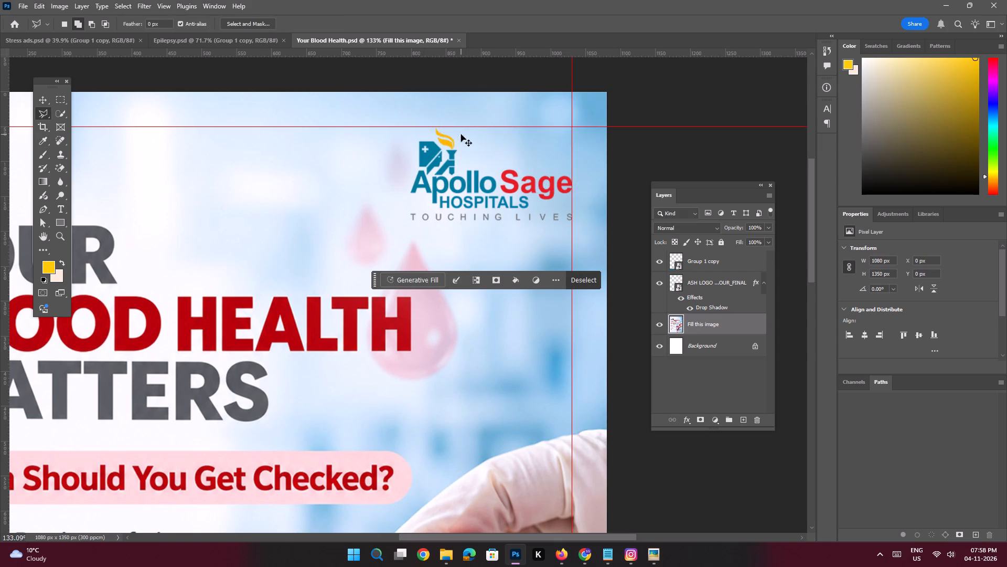
Add a new empty layer directly above the Fill this image layer.
key(ctrl+space)
key(ctrl+space)
key(ctrl+space)
key(ctrl+space)
key(ctrl+space)
key(ctrl+space)
click(743, 423)
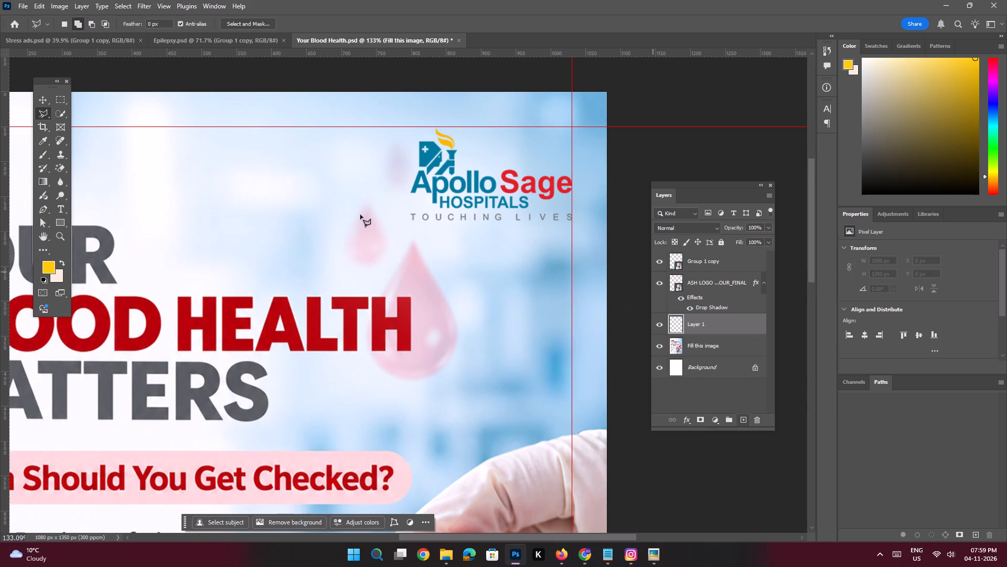
Paint a soft glow behind the logo with a 600 px soft brush, using a pale blue sampled from the background.
key(b)
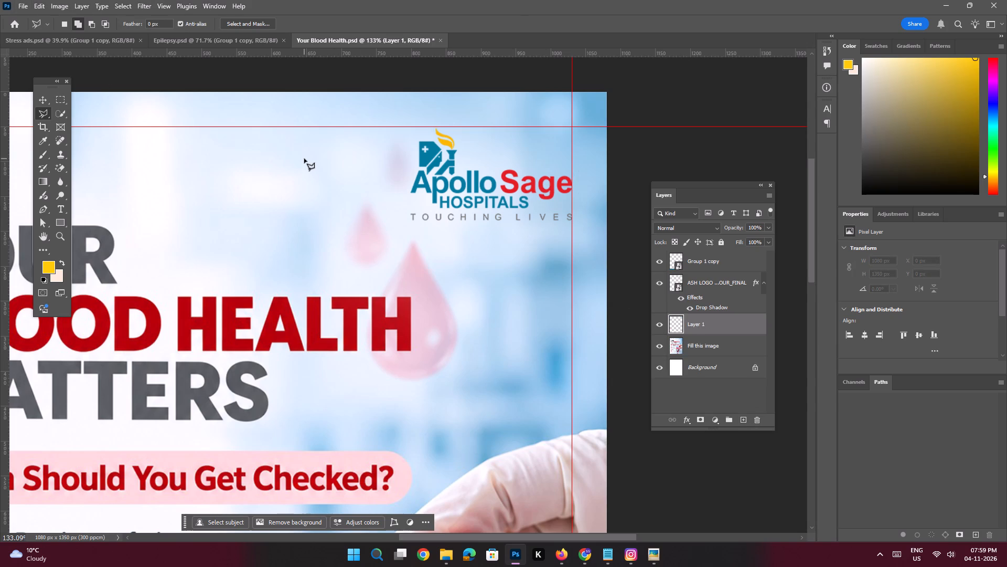
text(bb)
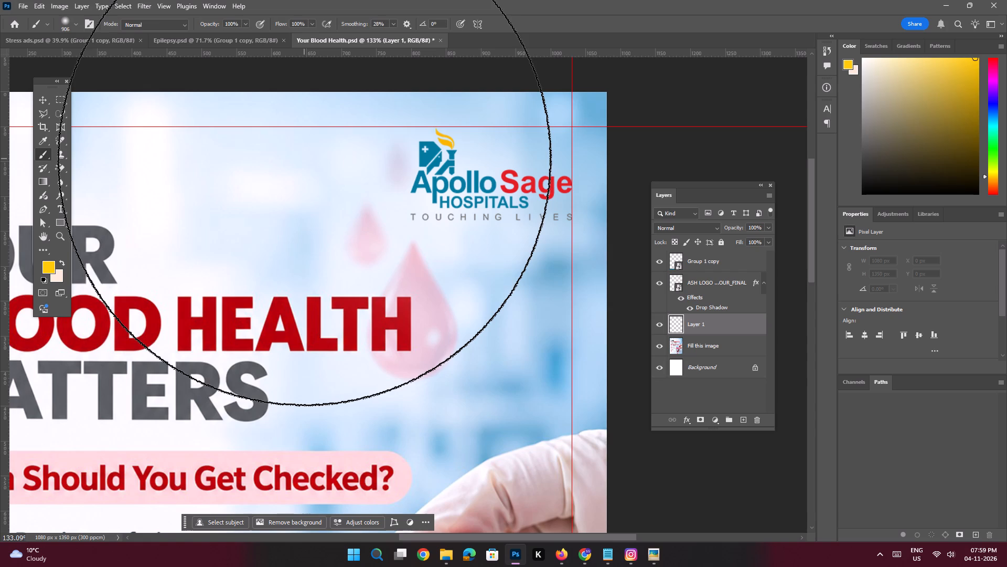
alt+click(308, 143)
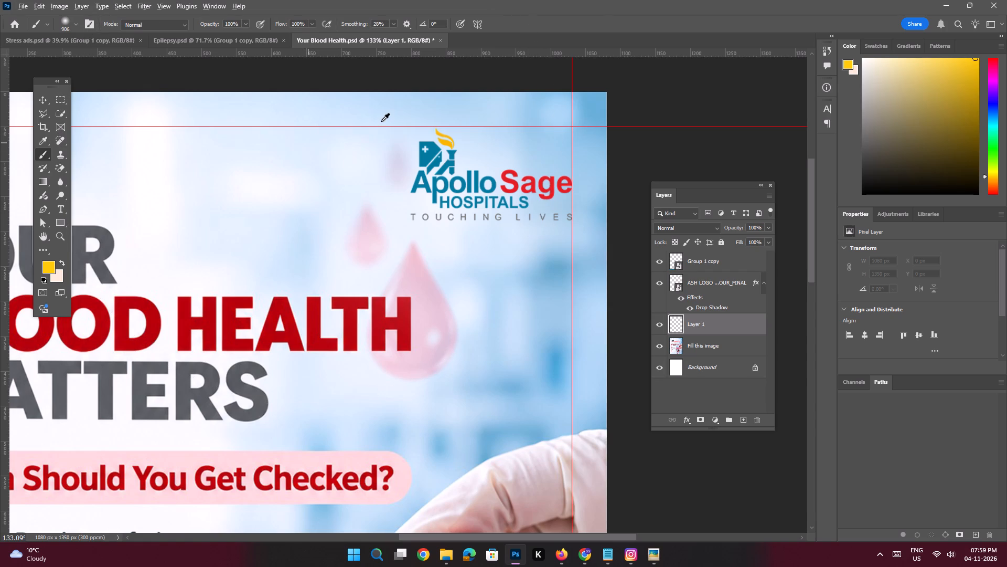
key(space)
key(space)
key(space)
key(space)
key(space)
key(space)
key(space)
key(space)
key(space)
key(space)
key(space)
key(space)
key(space)
key(space)
key(space)
key(space)
drag(522, 133, 469, 201)
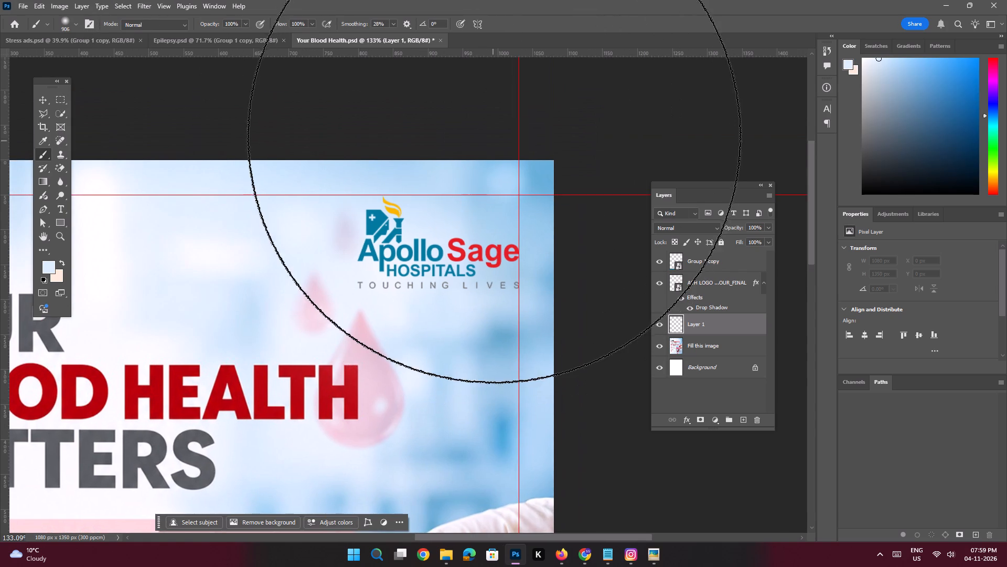
text([[)
key(bracketleft)
key(bracketleft)
key(bracketleft)
key(bracketright)
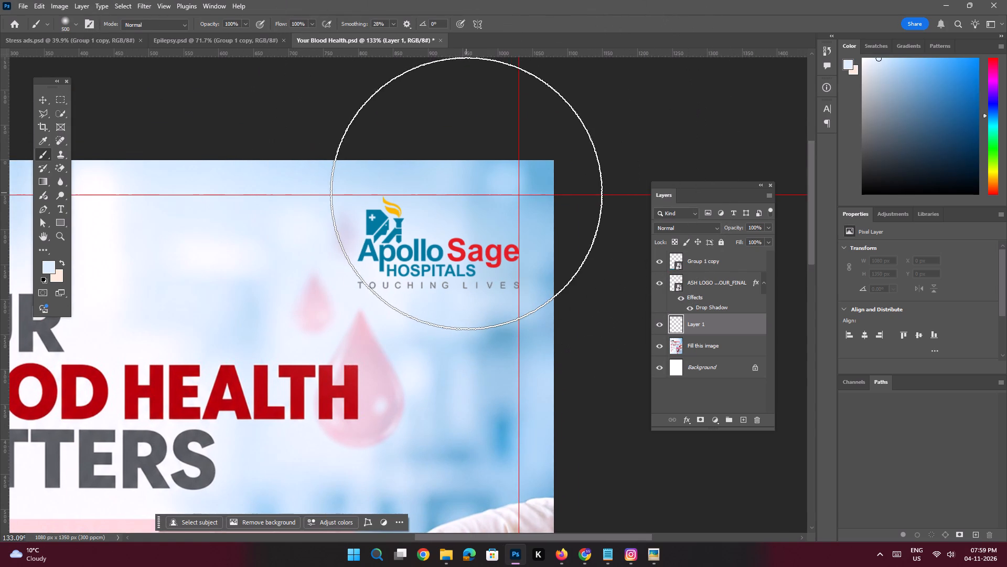
drag(456, 193, 480, 172)
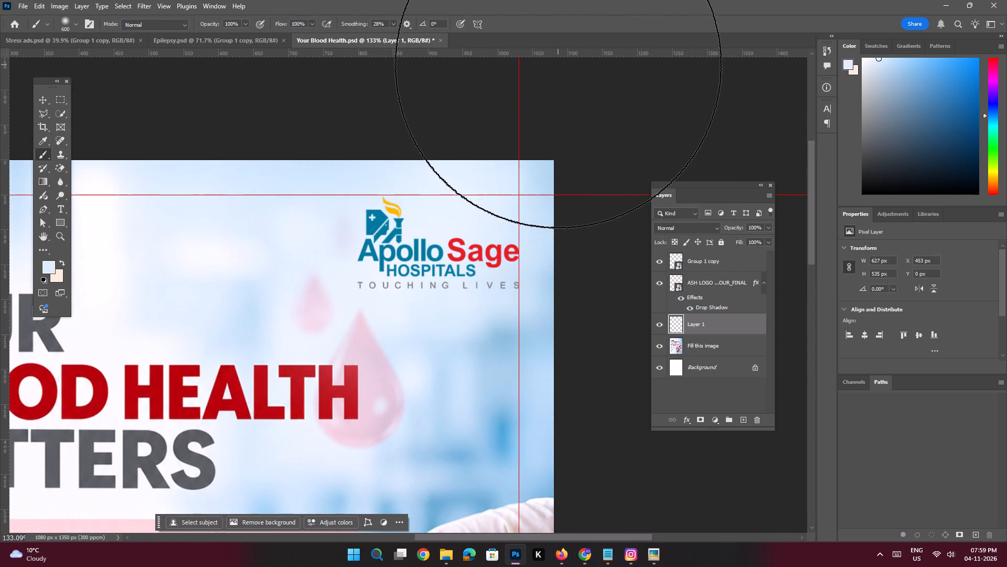
drag(496, 175, 628, 151)
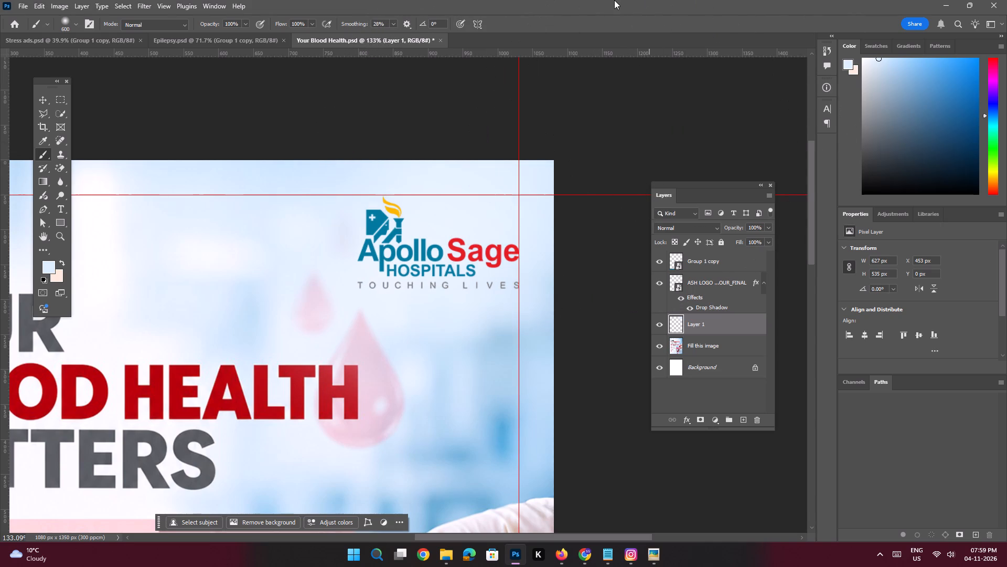
Review the retouched poster from the logo area down to the symptom list and contact footer.
key(space)
ctrl+drag(508, 177, 496, 175)
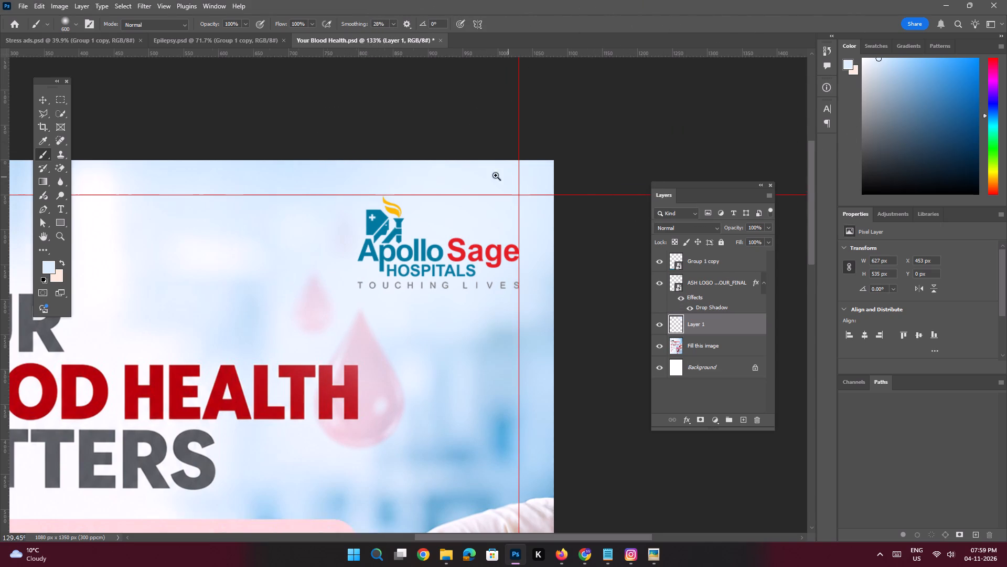
ctrl+drag(496, 175, 471, 172)
drag(463, 228, 485, 112)
ctrl+drag(471, 200, 462, 201)
ctrl+drag(342, 301, 365, 331)
drag(366, 331, 382, 318)
drag(400, 226, 400, 323)
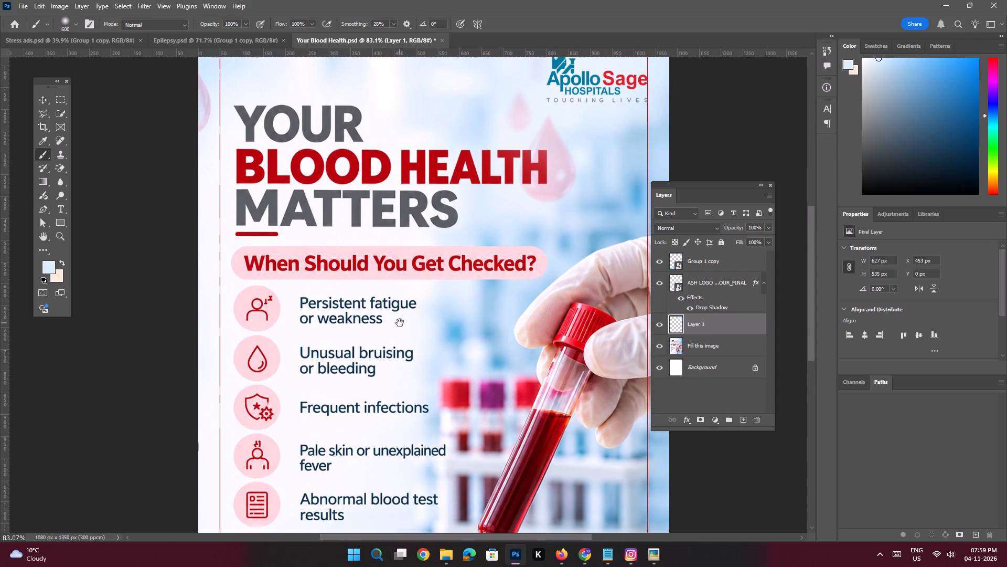
drag(400, 323, 398, 298)
ctrl+drag(427, 276, 412, 272)
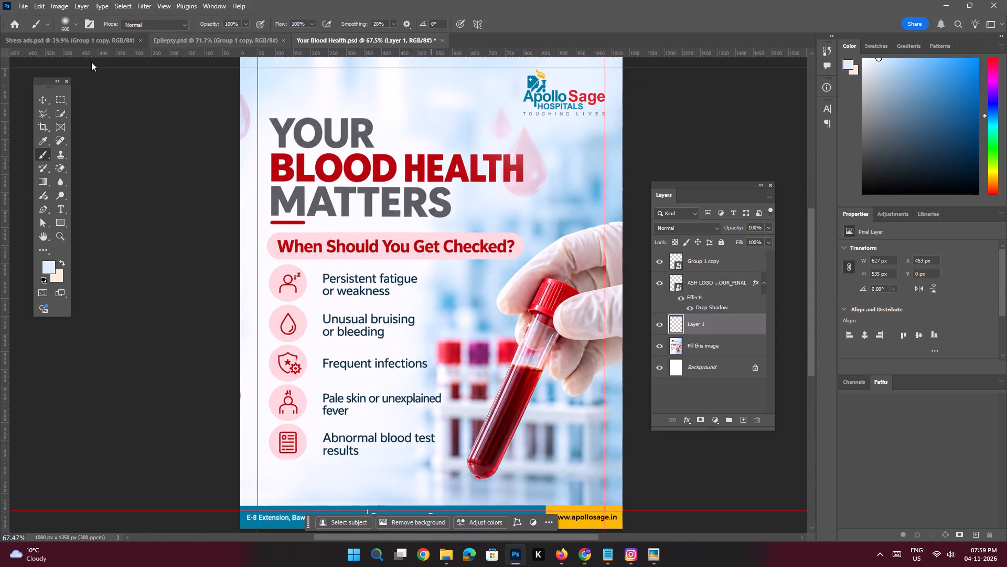
click(46, 101)
click(131, 188)
key(space)
ctrl+drag(355, 328, 382, 369)
drag(382, 368, 365, 249)
ctrl+drag(392, 300, 371, 296)
click(387, 263)
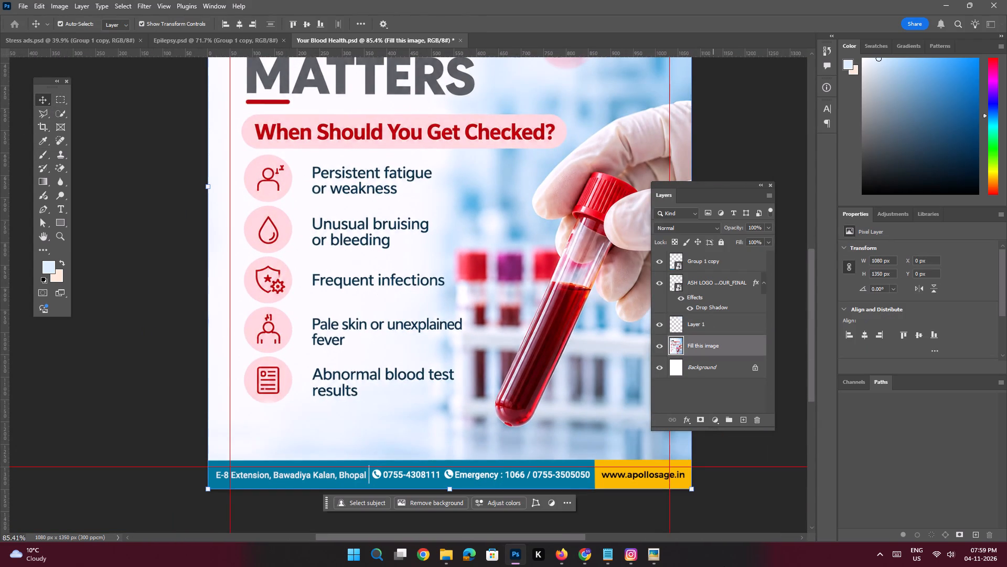
Switch to Notepad to view the Slide 1 and Slide 2 text notes.
click(617, 554)
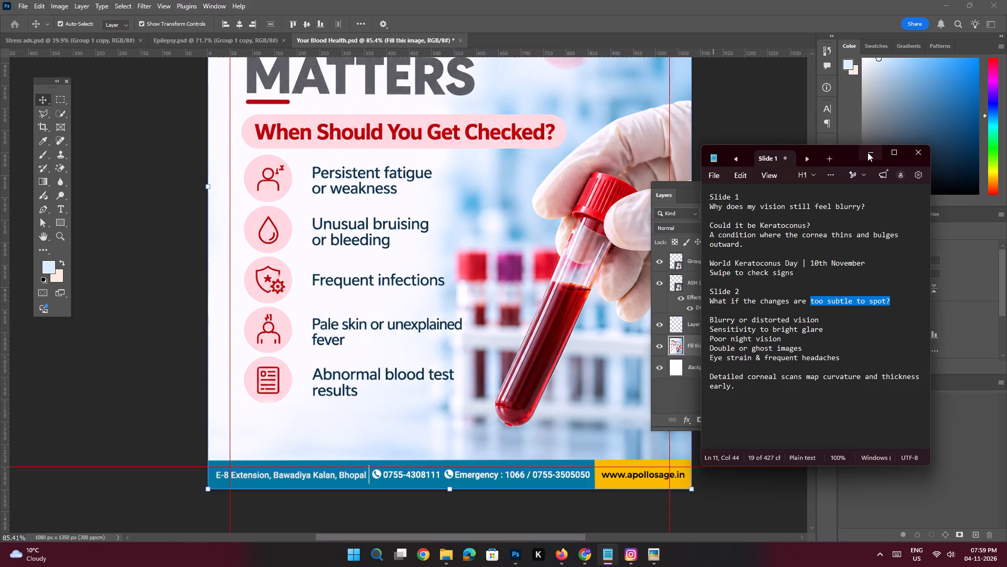
Put the Notepad notes away and examine the poster's symptom list, from the title down to the contact footer.
click(867, 152)
key(space)
key(space)
key(space)
key(space)
key(space)
key(space)
key(space)
key(space)
key(space)
key(space)
key(space)
key(space)
key(space)
key(space)
drag(442, 229, 432, 263)
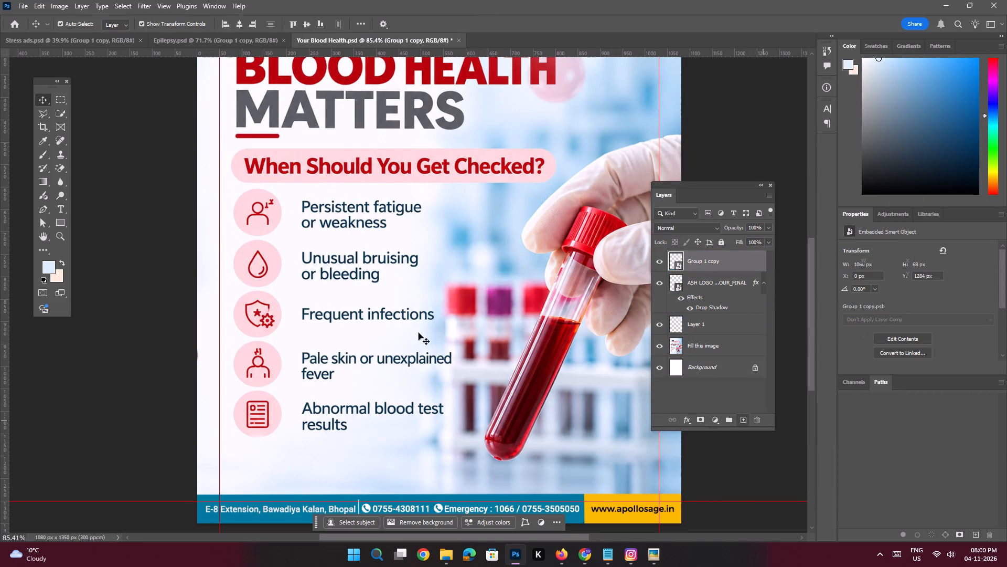
key(t)
click(329, 459)
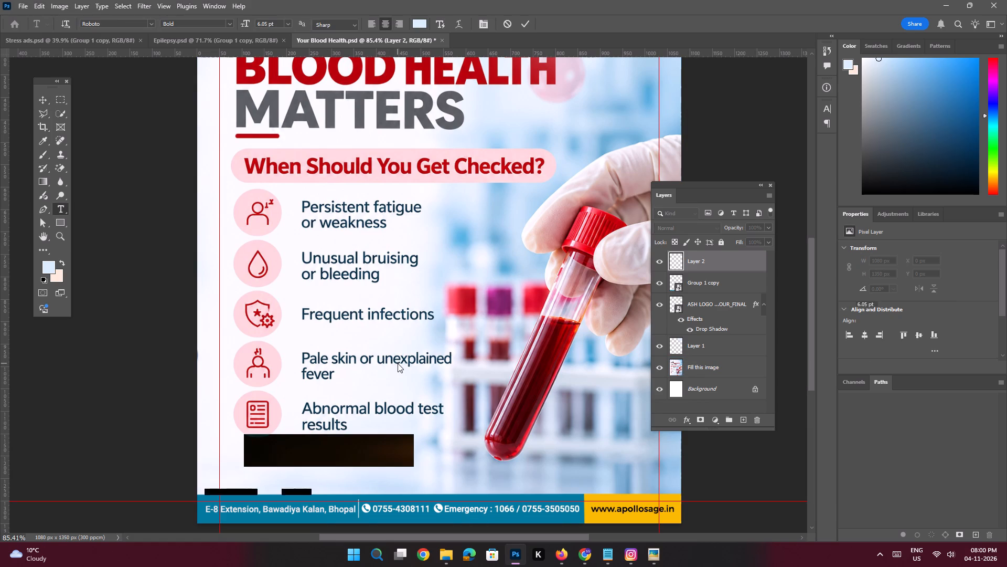
key(ctrl+v)
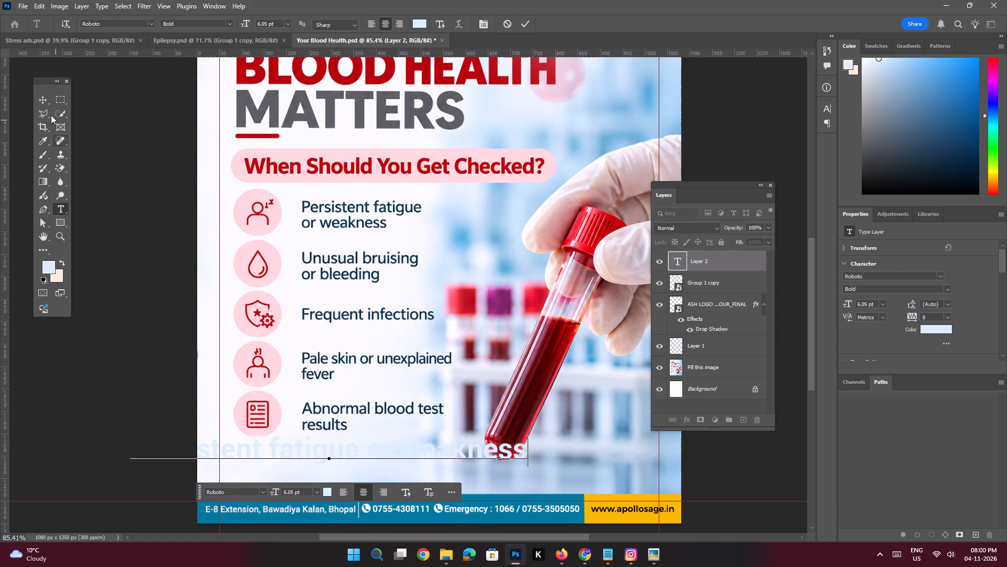
click(45, 99)
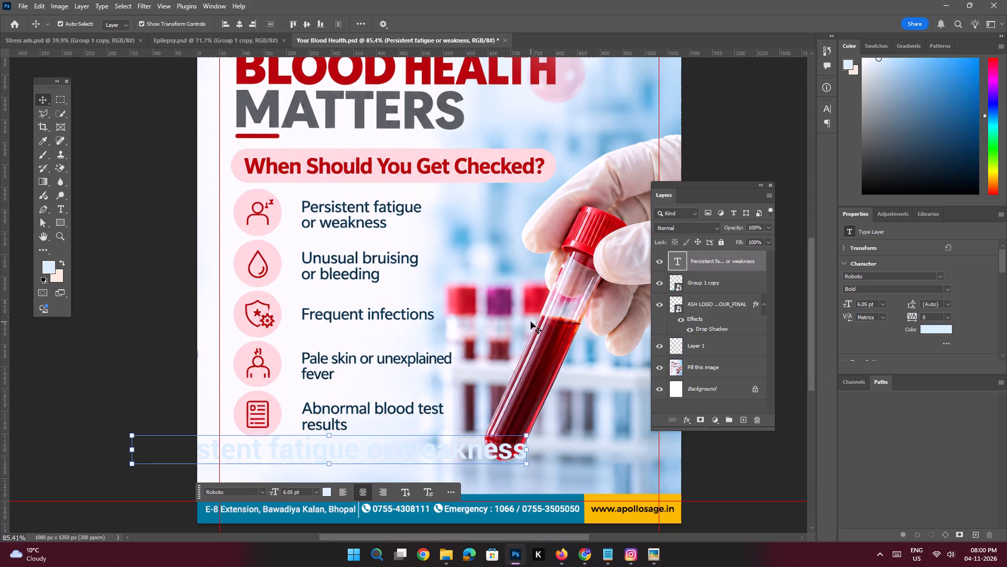
Set the new "Persistent fatigue or weakness" text to Roboto Regular and colour it dark grey.
click(951, 288)
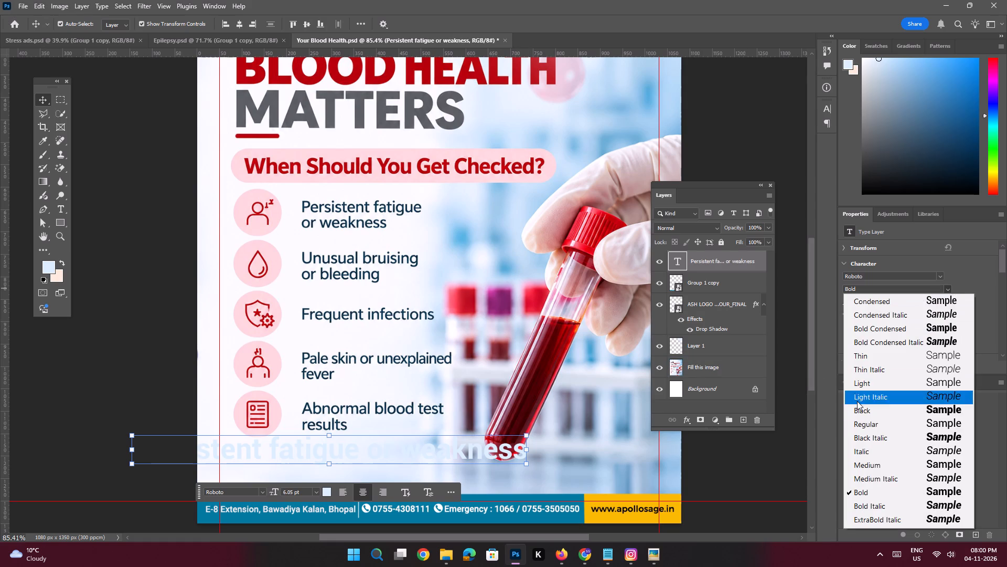
click(867, 427)
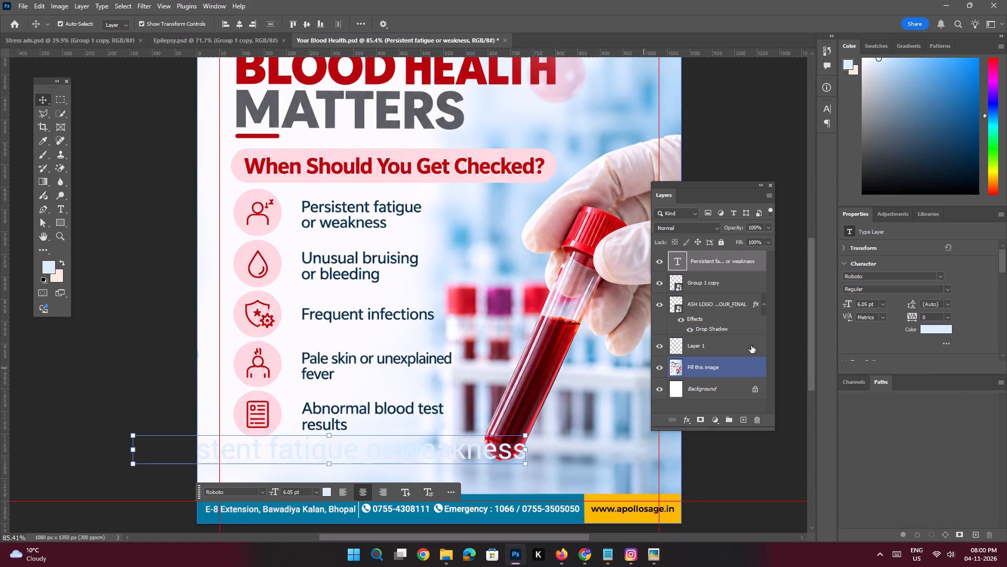
click(927, 330)
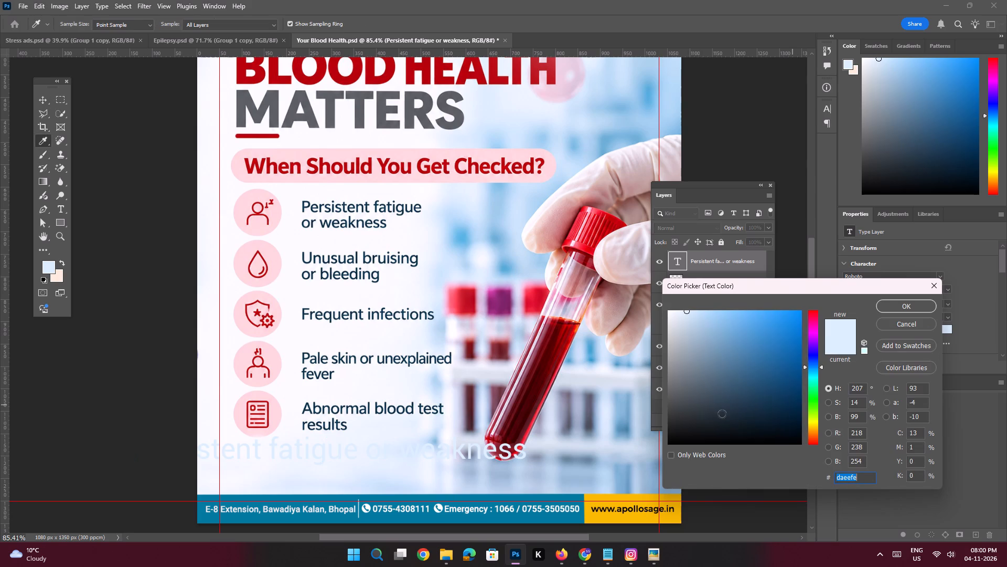
drag(722, 414, 566, 423)
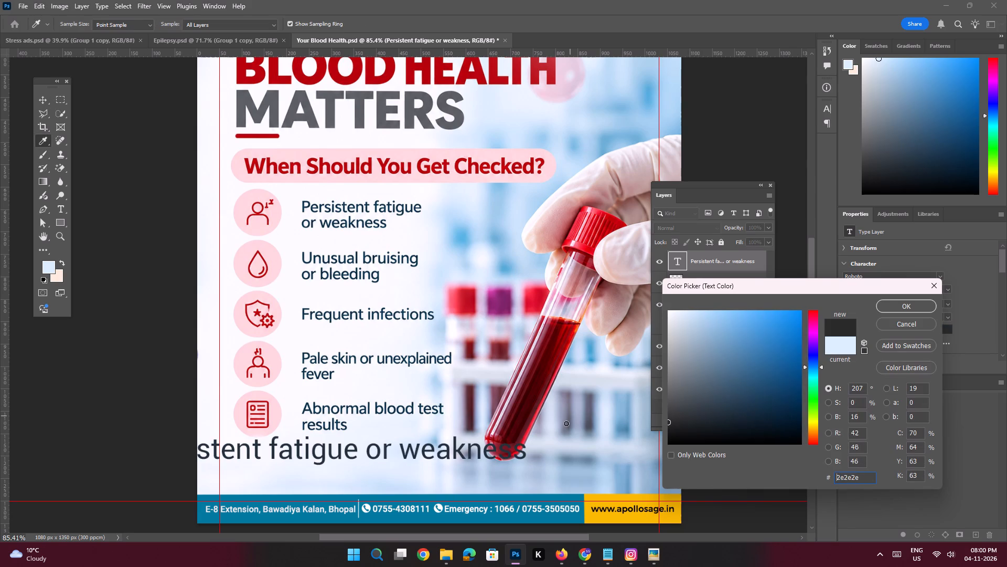
drag(566, 423, 565, 425)
key(Return)
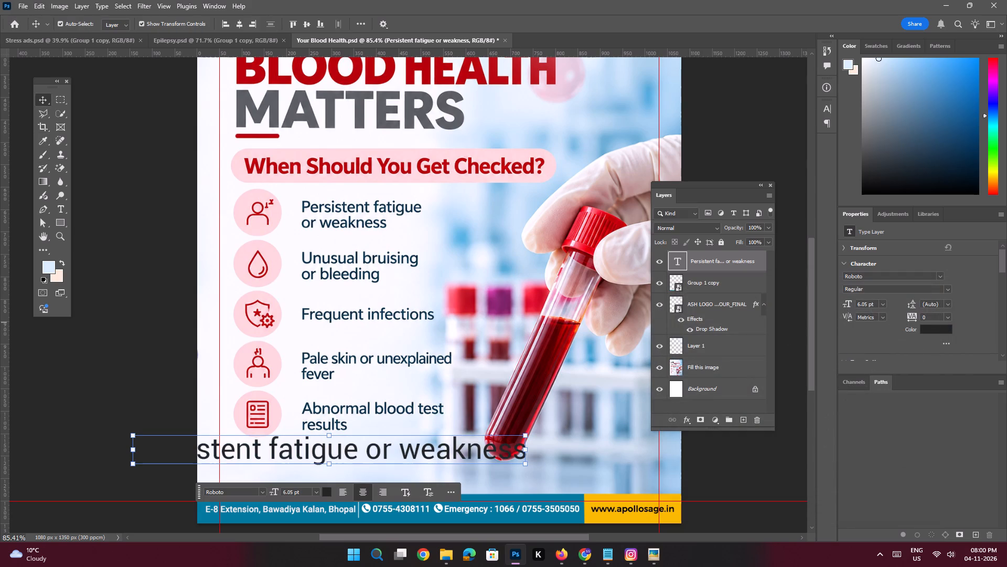
Set the new text's size to 3 pt and position it over the first symptom line beside the fatigue icon.
drag(867, 303, 844, 299)
key(3)
key(Return)
drag(321, 454, 324, 448)
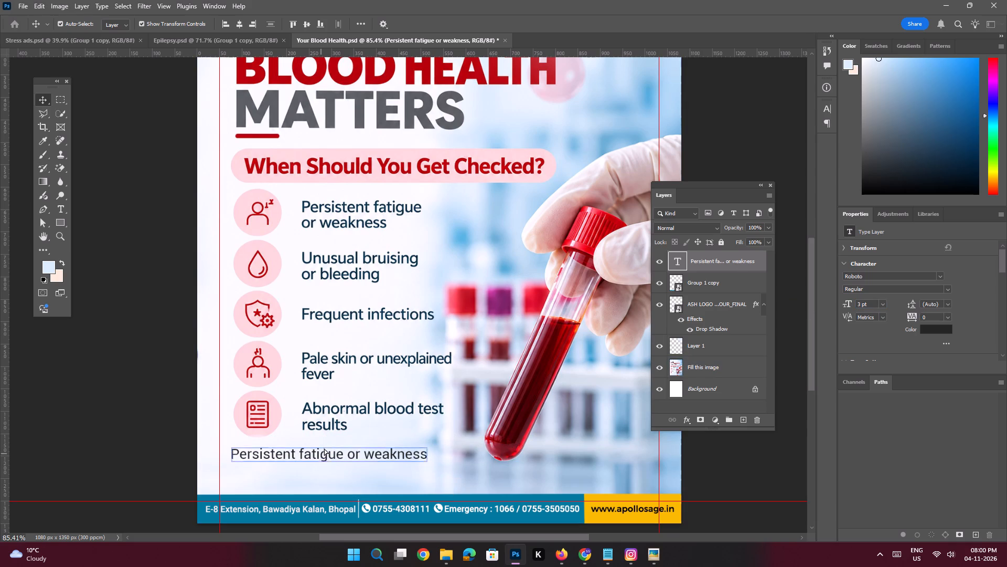
drag(324, 448, 390, 204)
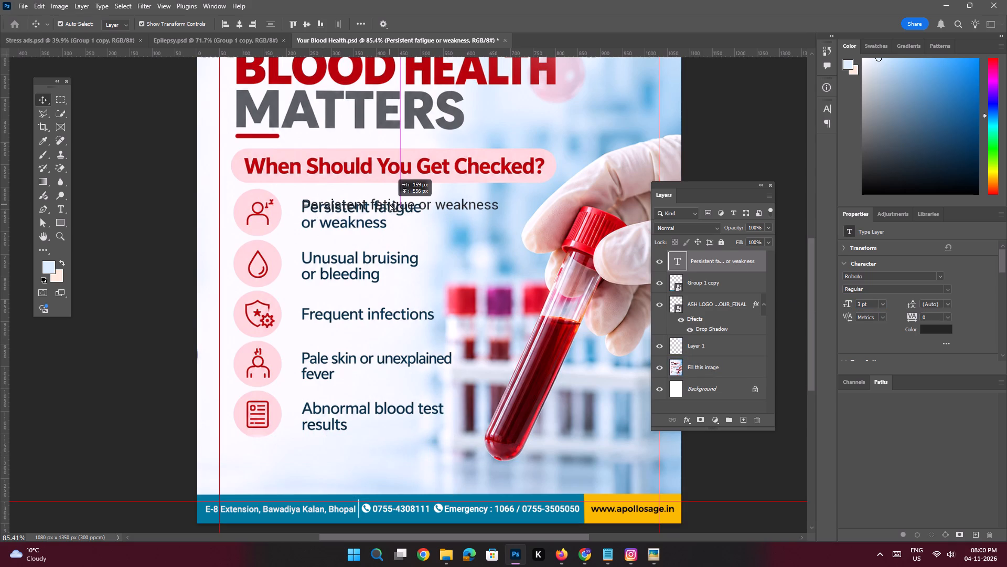
drag(390, 204, 390, 206)
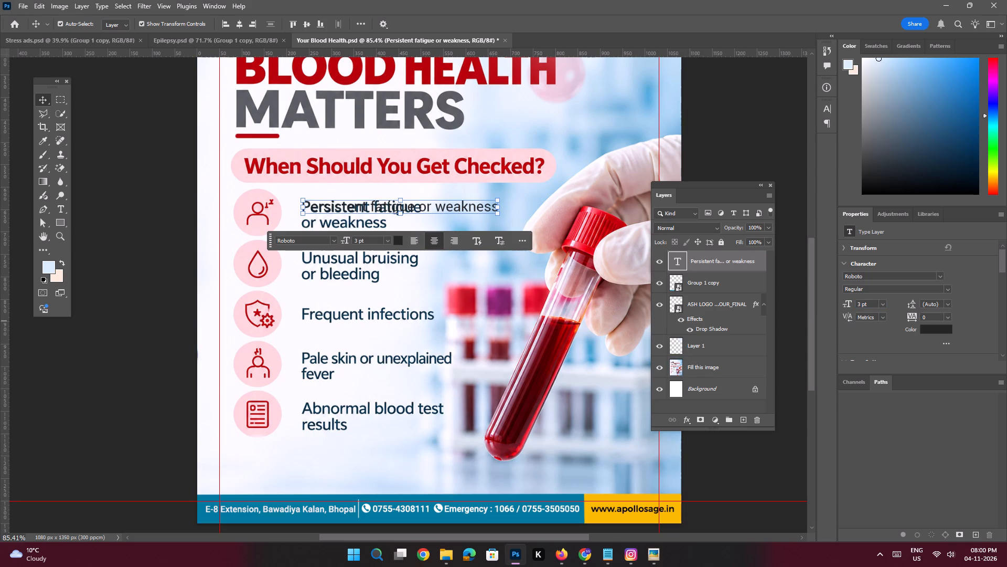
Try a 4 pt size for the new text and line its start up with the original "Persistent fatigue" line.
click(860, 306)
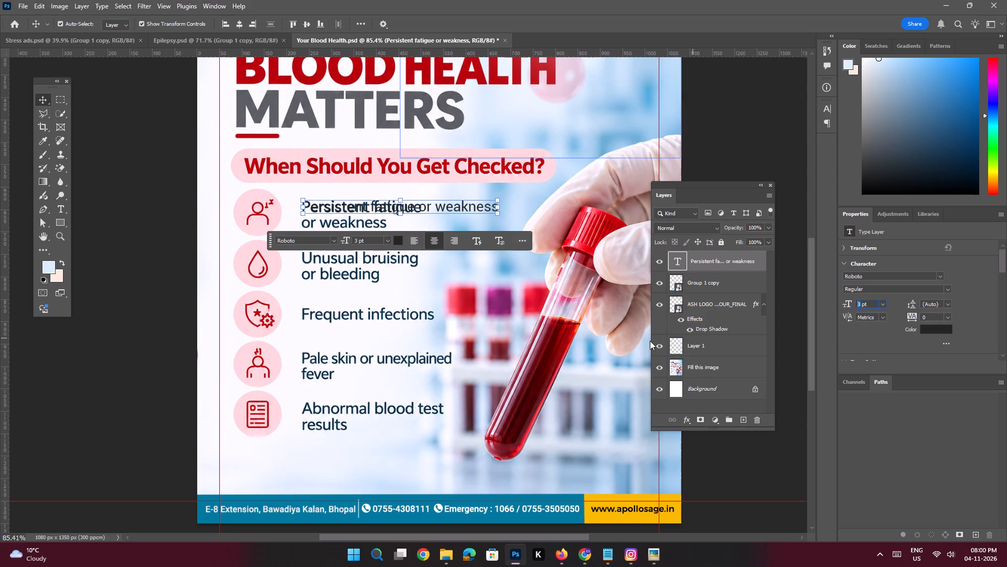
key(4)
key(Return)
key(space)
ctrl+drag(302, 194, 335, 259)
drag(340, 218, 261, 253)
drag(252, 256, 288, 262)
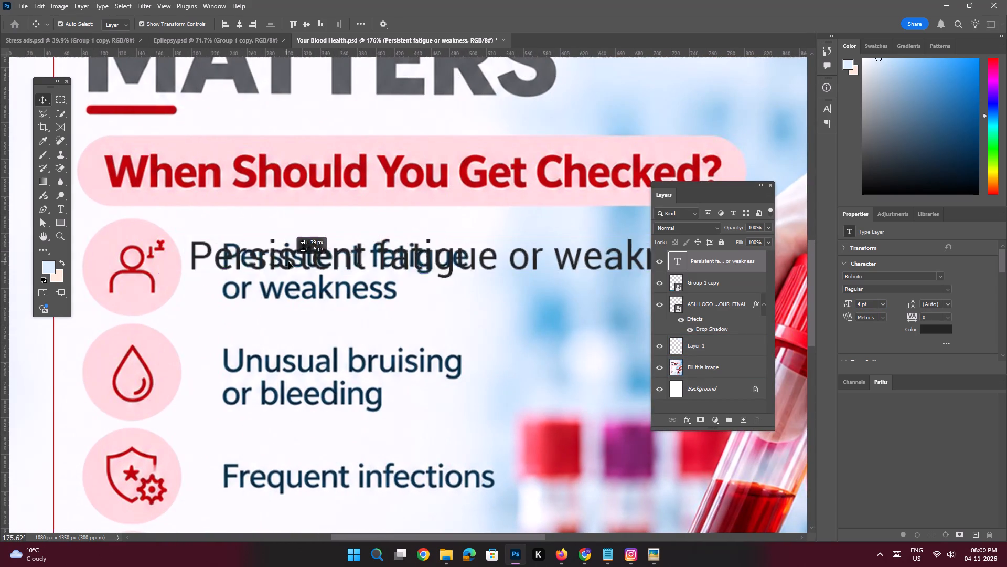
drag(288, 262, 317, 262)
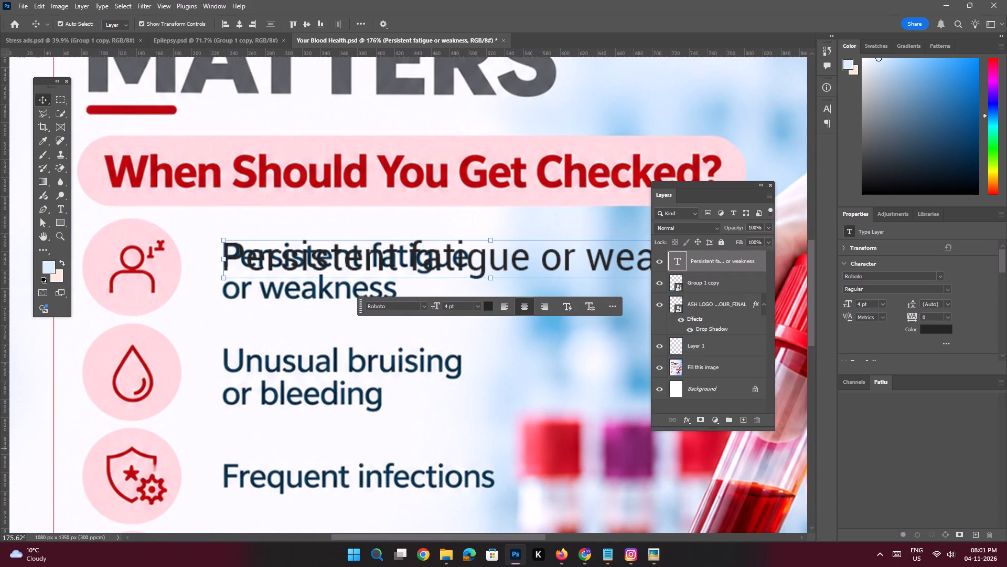
Set the new text's size to 3.5 pt and realign it with the start of the original first symptom line.
drag(861, 304, 845, 296)
text(3.5)
key(Return)
drag(446, 255, 417, 252)
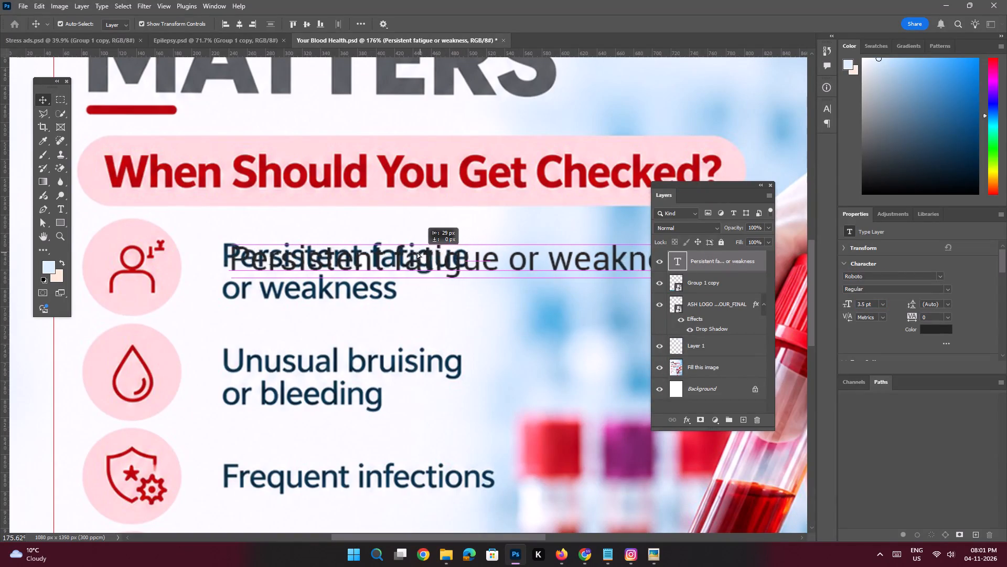
drag(417, 252, 413, 250)
Break the new text onto a second line before "or weakness" and left-align both lines.
double_click(483, 250)
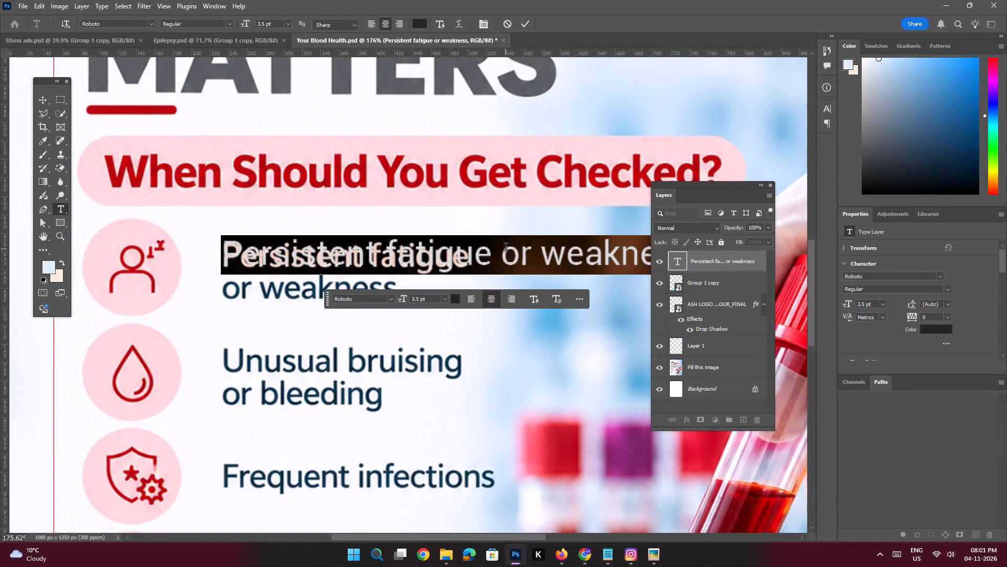
click(505, 249)
key(Return)
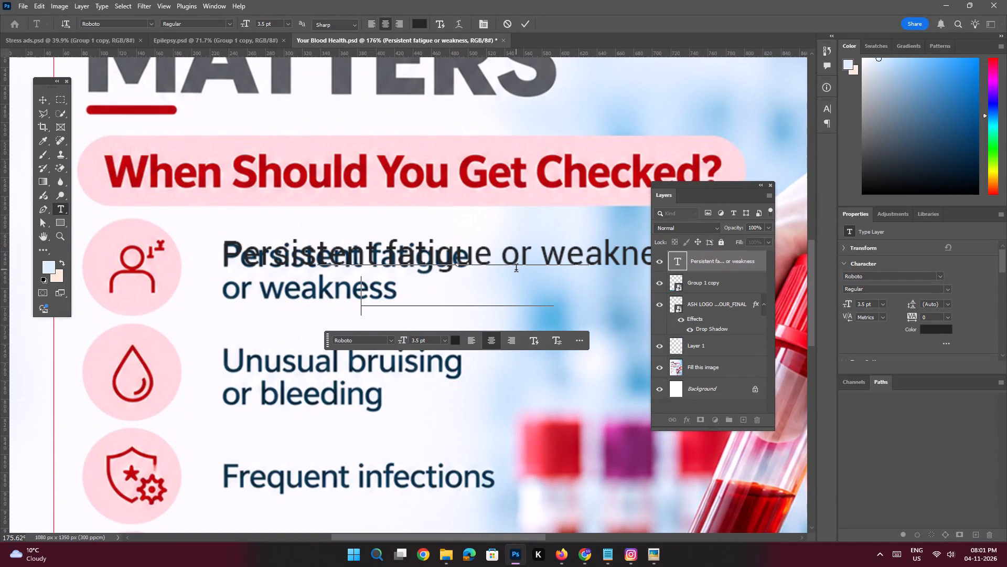
key(Return)
click(473, 343)
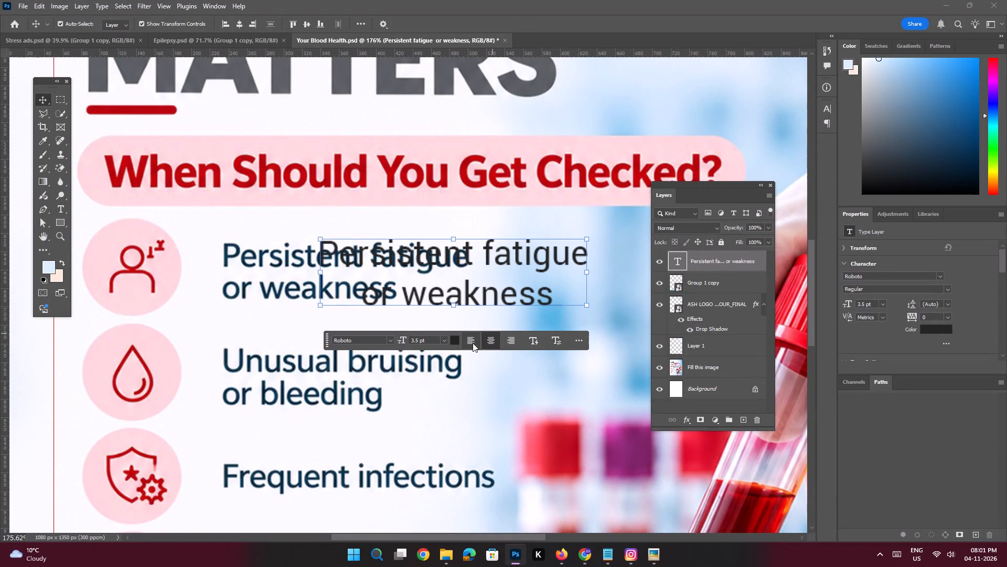
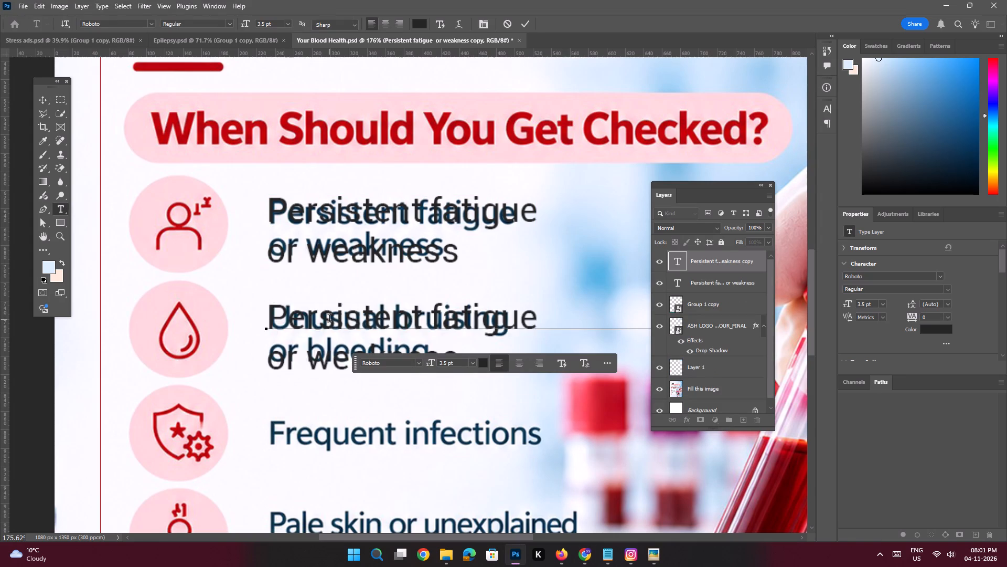
Replace the duplicated text beside the drop icon with "Unusual bruising or bleeding", breaking onto a second line before "or bleeding".
key(Return)
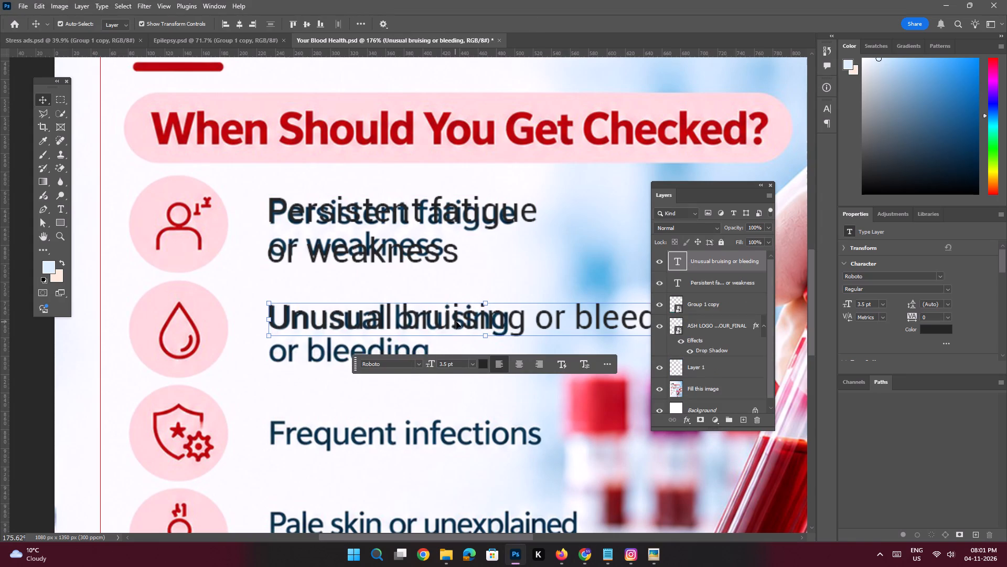
double_click(515, 318)
click(535, 313)
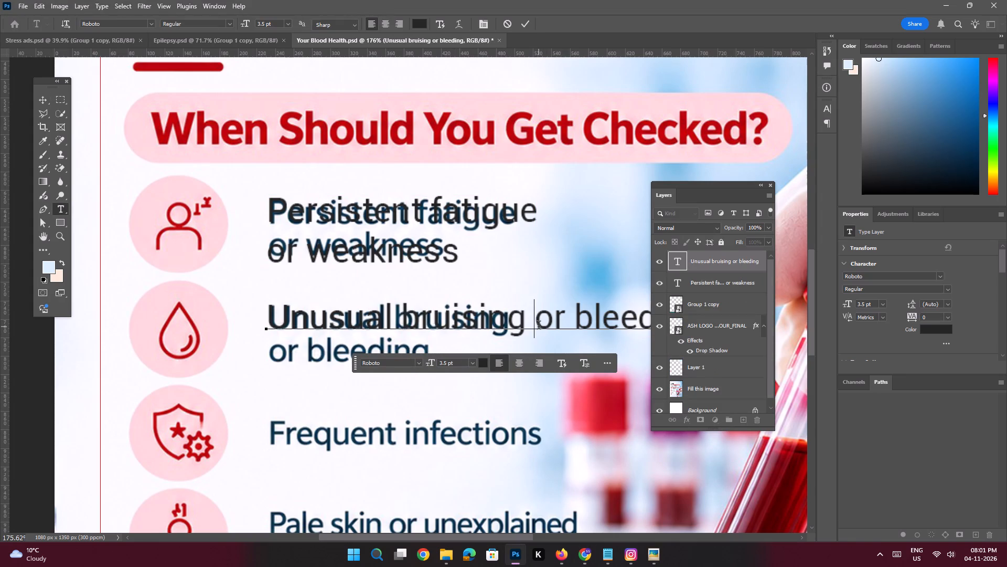
key(Return)
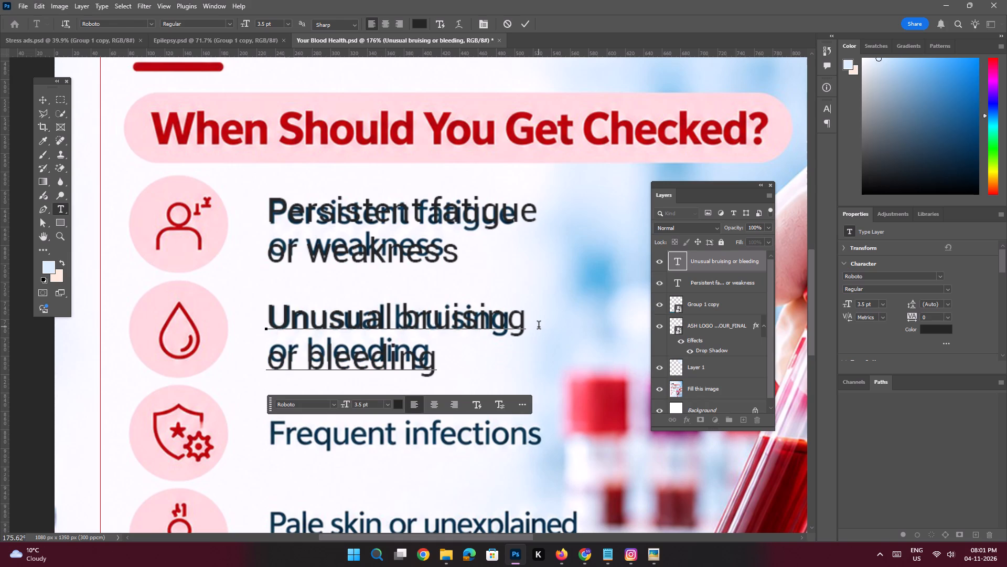
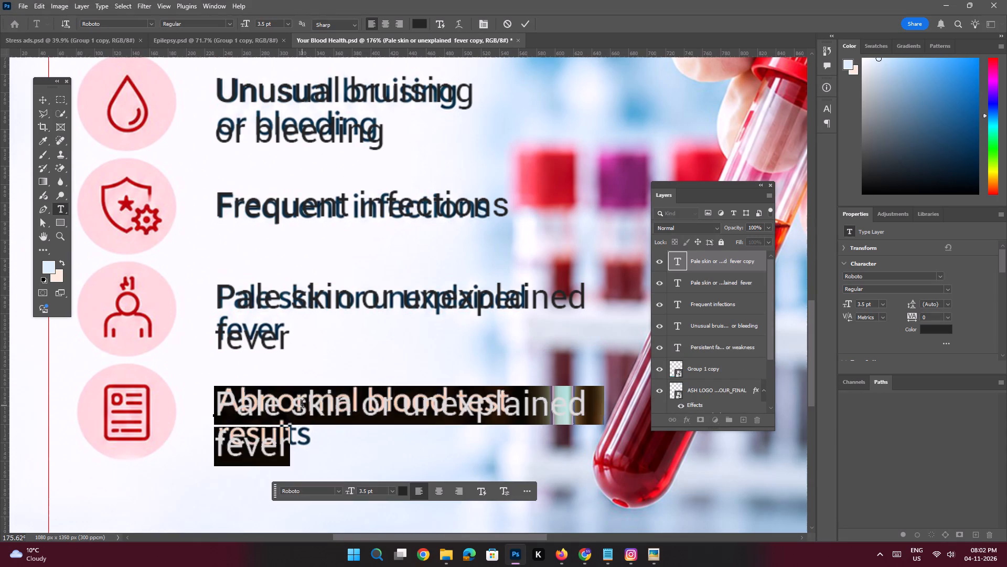
key(ctrl+v)
key(Return)
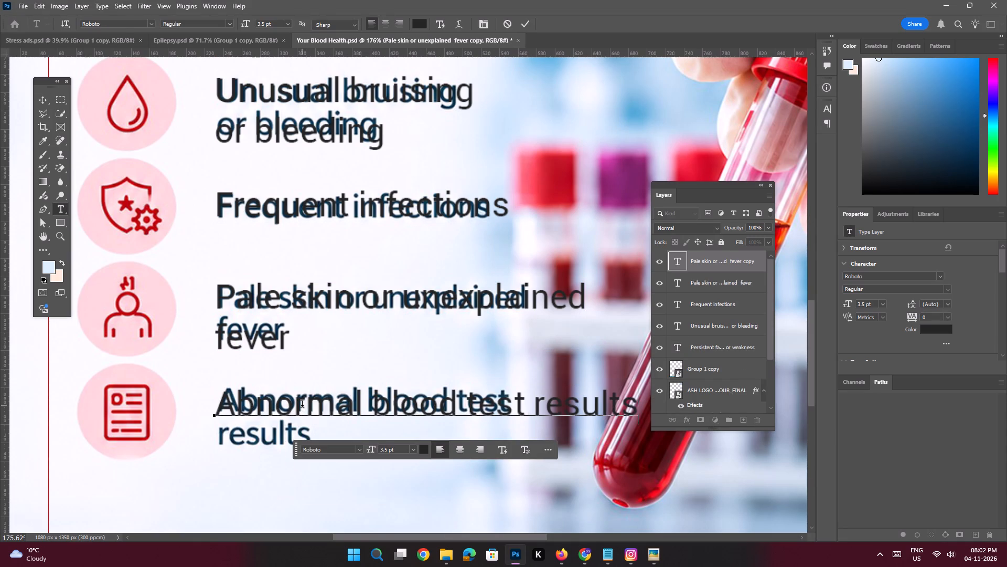
double_click(428, 406)
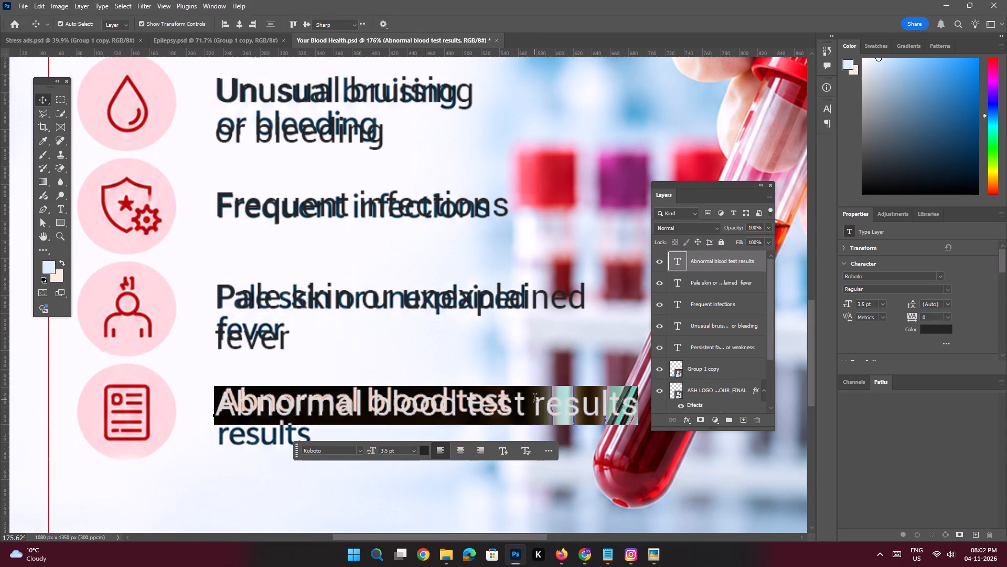
click(535, 397)
key(Return)
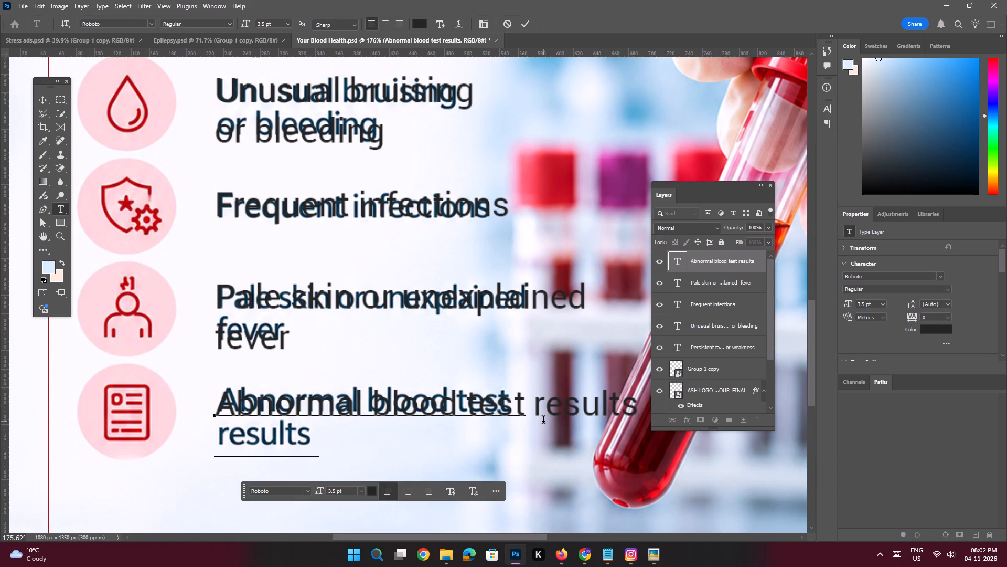
key(Return)
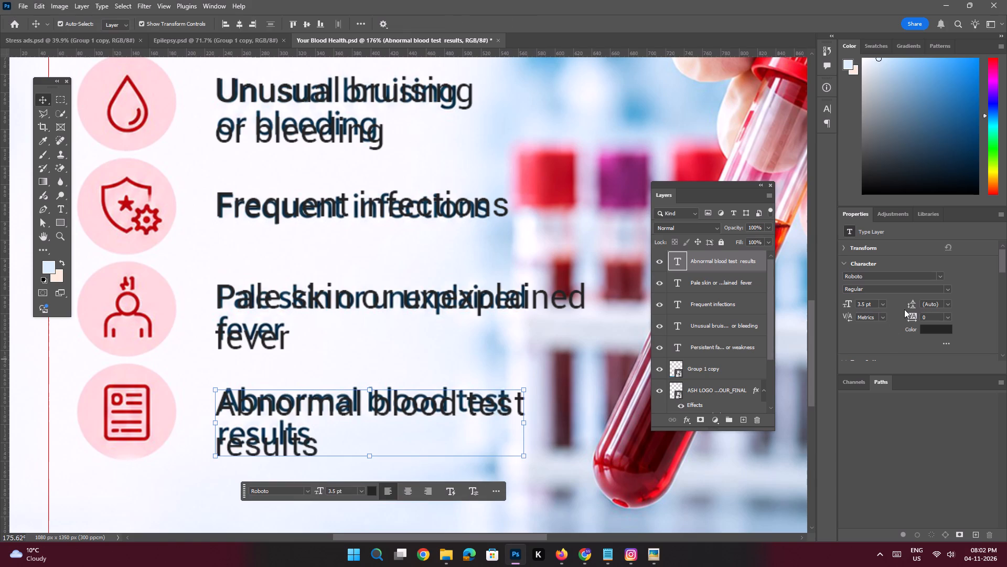
Set the leading of the "Abnormal blood test results" text to 3 pt.
drag(939, 306, 909, 295)
key(3)
key(Return)
Set the leading of the "Pale skin or unexplained fever" text to 3 pt.
click(351, 294)
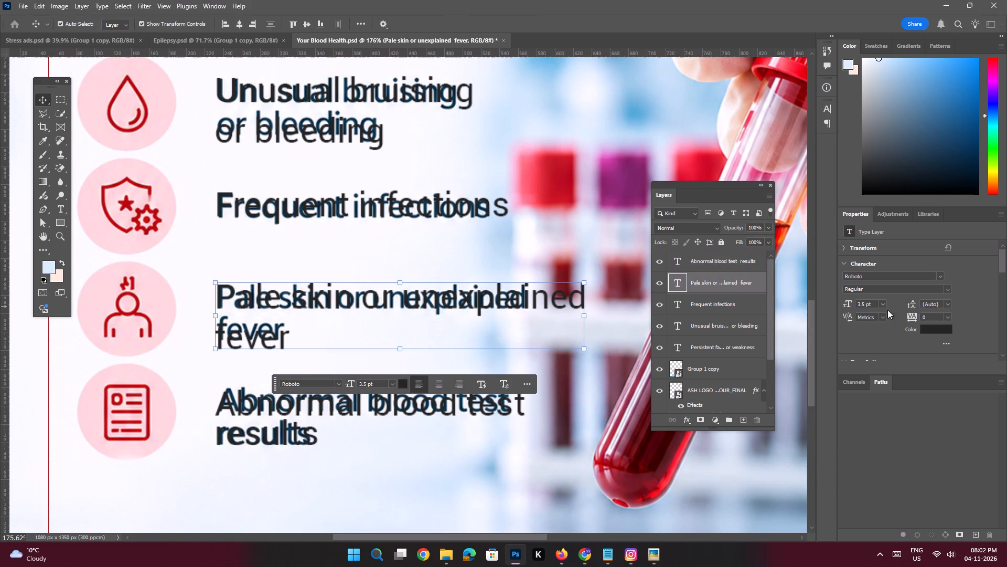
drag(939, 304, 904, 291)
key(3)
key(Return)
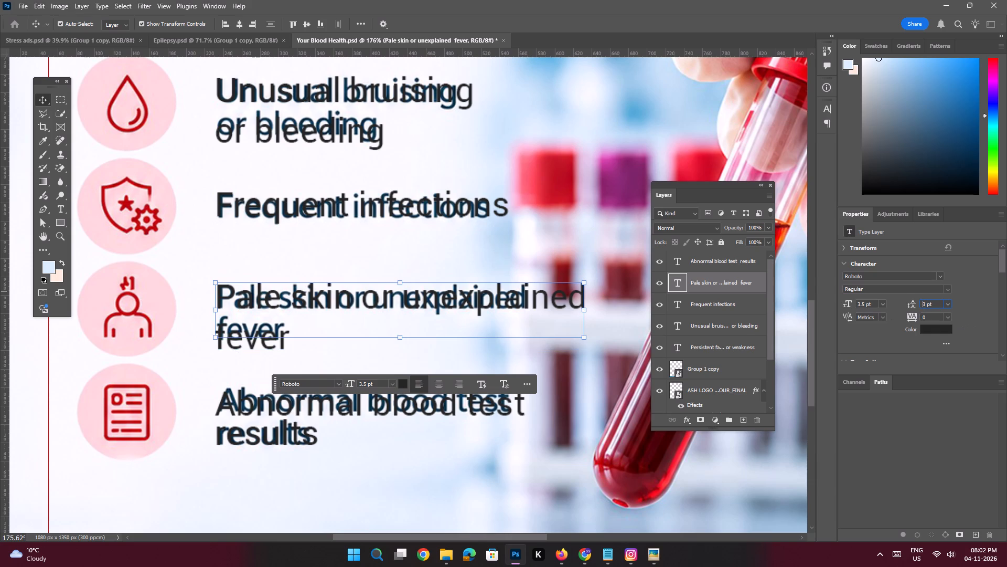
Set the leading of the "Unusual bruising or bleeding" text to 3 pt.
key(space)
key(space)
key(space)
key(space)
key(space)
key(space)
key(space)
key(space)
key(space)
drag(355, 173, 367, 266)
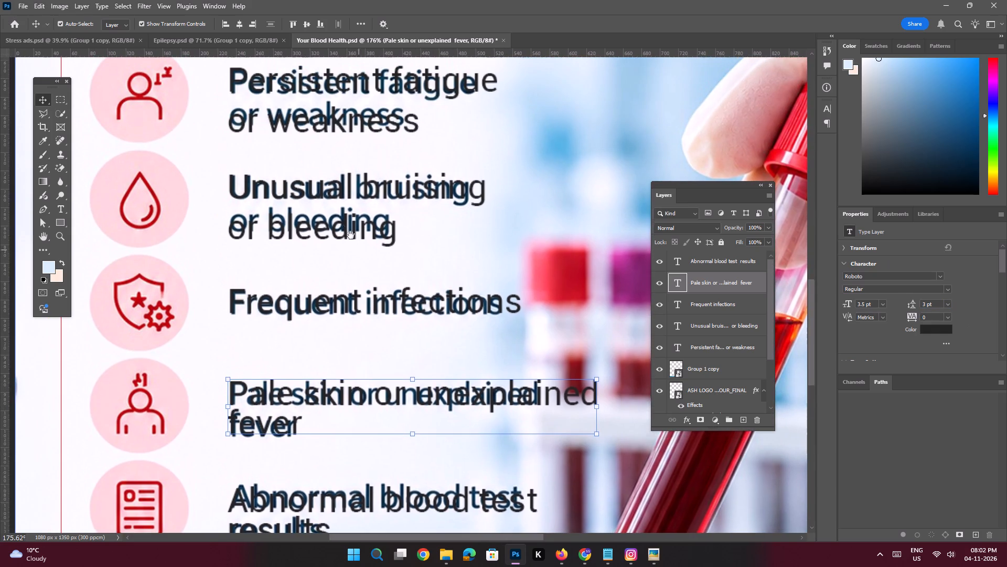
click(338, 218)
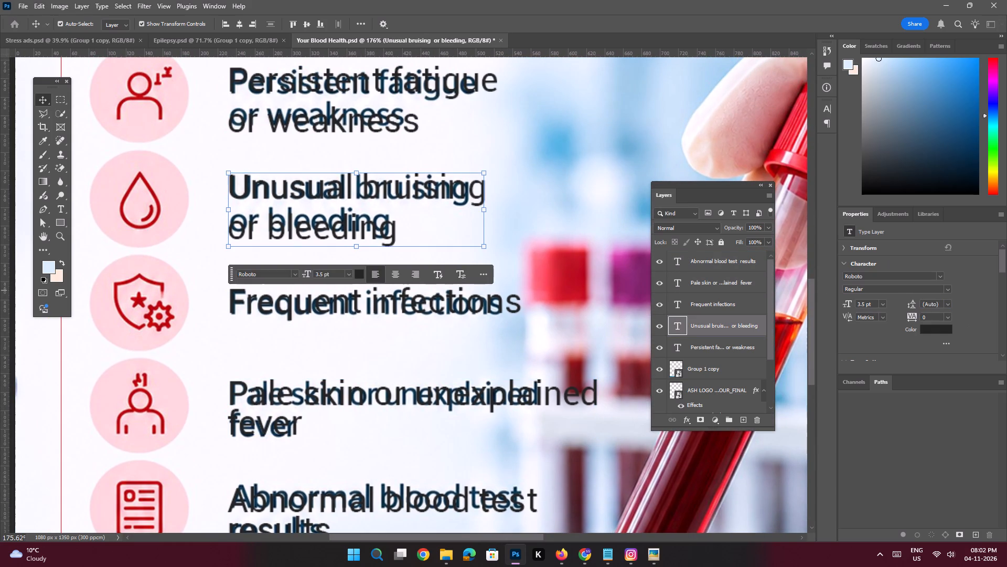
drag(940, 303, 895, 290)
key(3)
key(Return)
Set the leading of the "Persistent fatigue or weakness" text to 3 pt.
key(space)
key(space)
key(space)
key(space)
key(space)
key(space)
key(space)
key(space)
key(space)
key(space)
key(space)
key(space)
key(space)
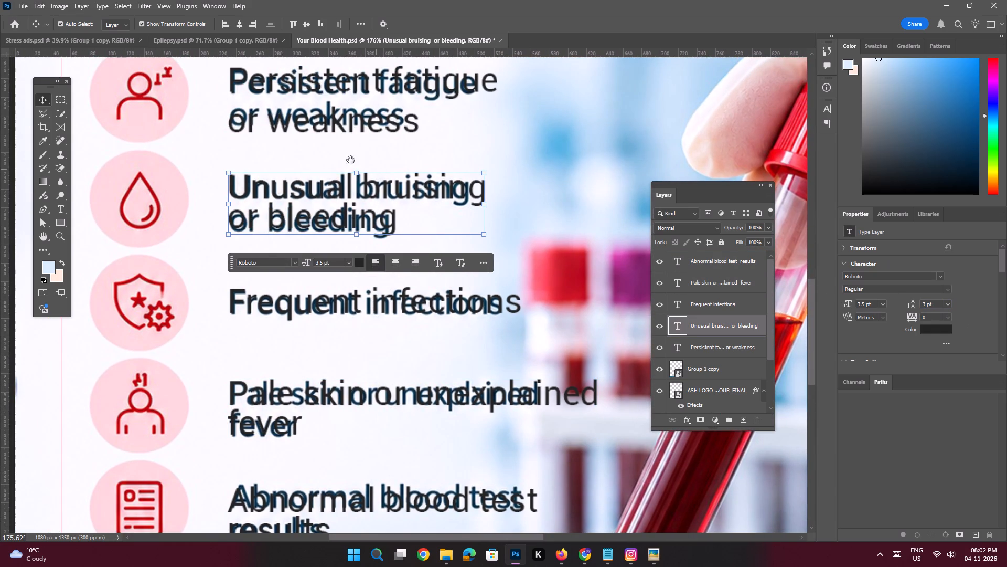
drag(350, 158, 348, 236)
click(338, 197)
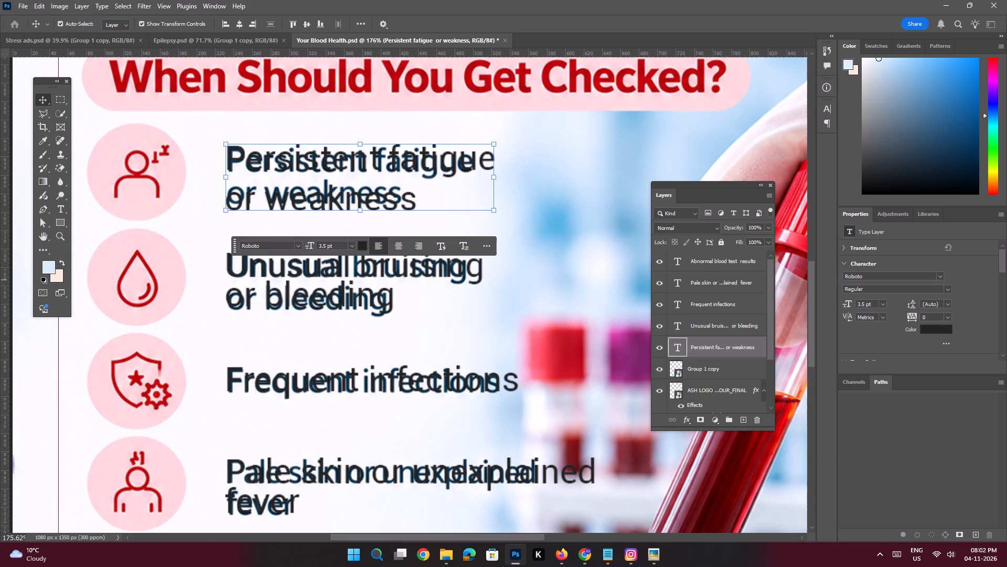
drag(940, 302, 899, 290)
key(3)
key(Return)
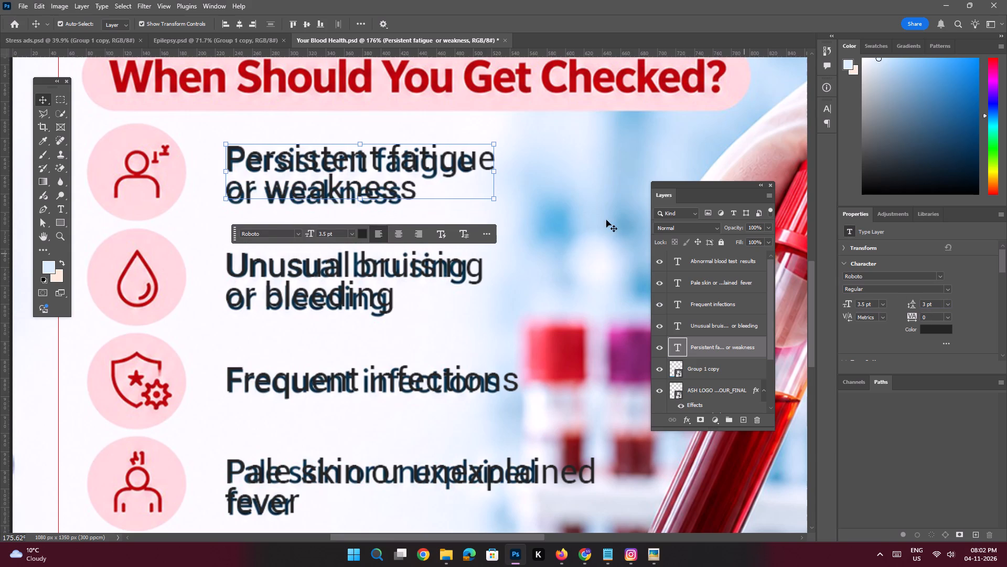
On the "Fill this image" background layer, outline all five symptom lines with one Polygonal Lasso selection, leaving out the round icons.
key(space)
ctrl+drag(482, 187, 449, 180)
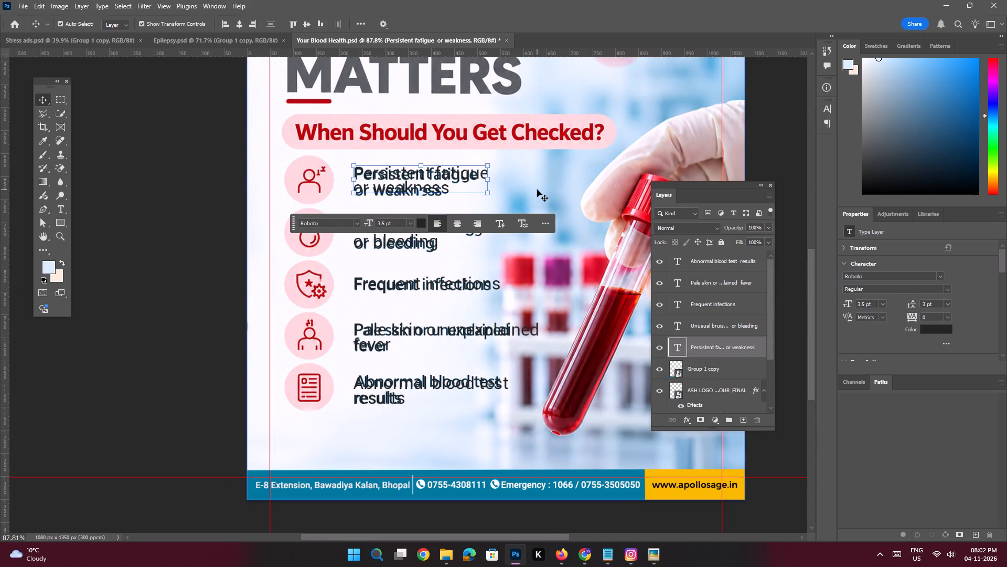
click(537, 190)
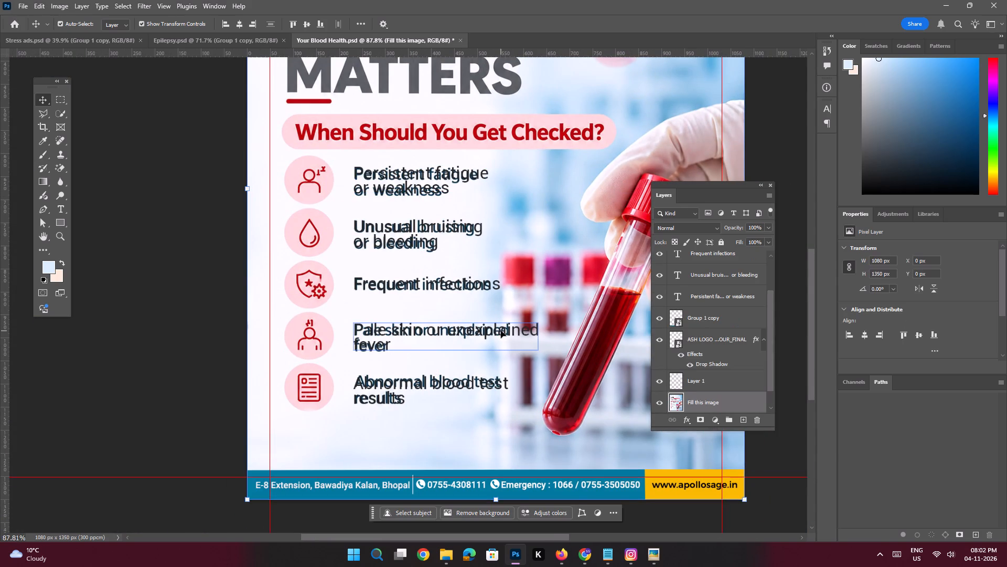
click(494, 208)
click(40, 114)
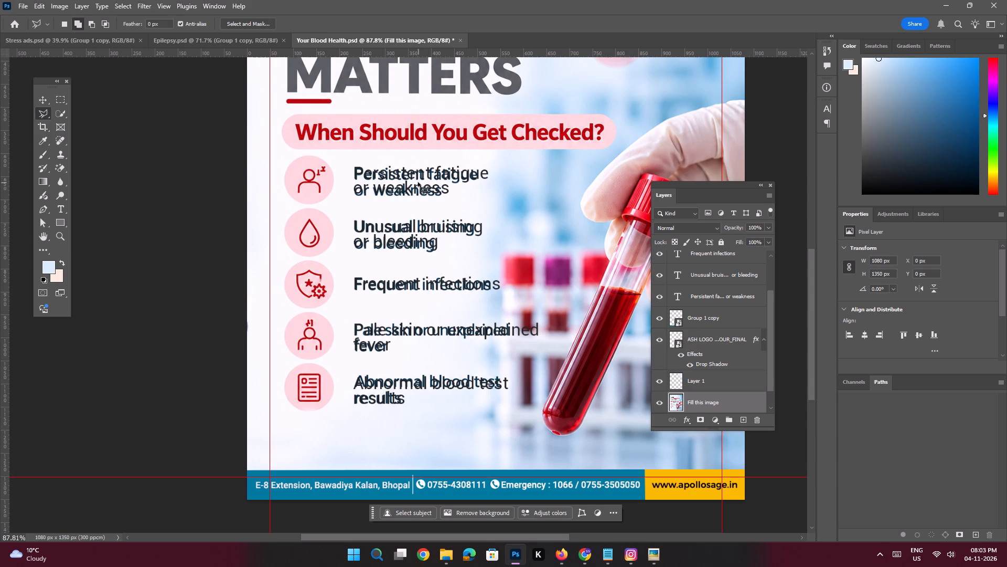
click(351, 161)
shift+click(489, 167)
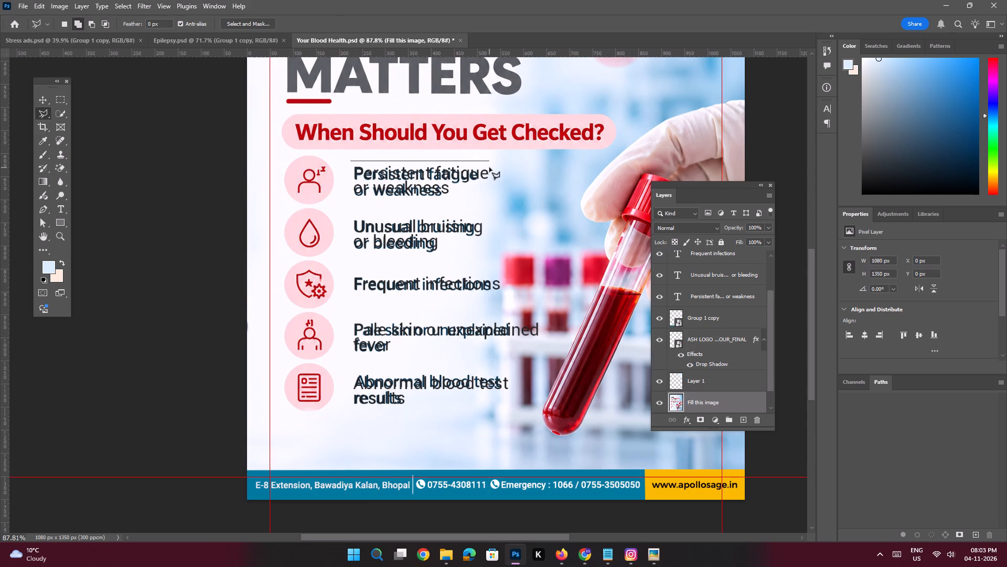
click(496, 183)
drag(482, 195, 475, 195)
click(454, 191)
click(453, 213)
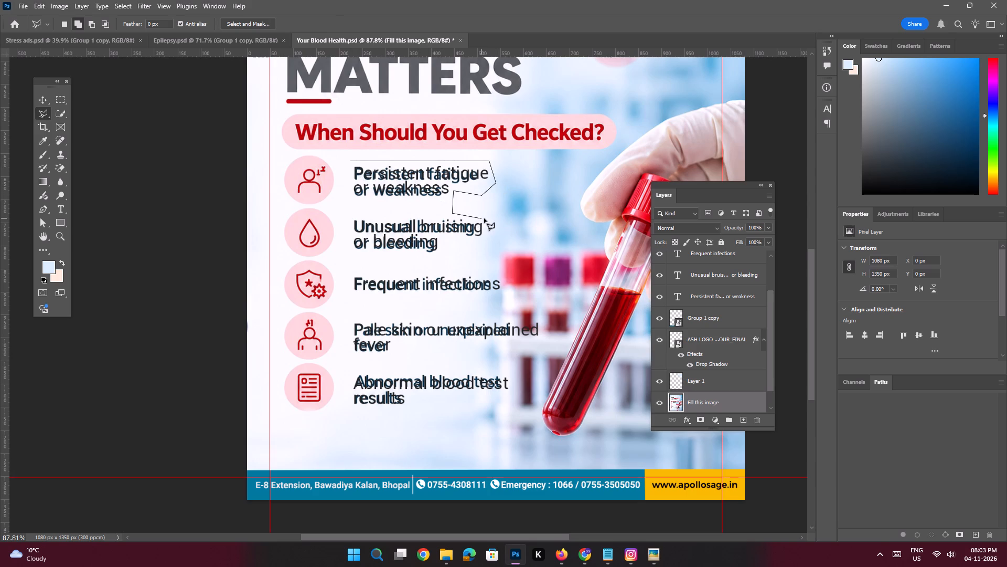
click(484, 218)
click(486, 232)
click(486, 243)
drag(477, 245, 473, 245)
click(441, 236)
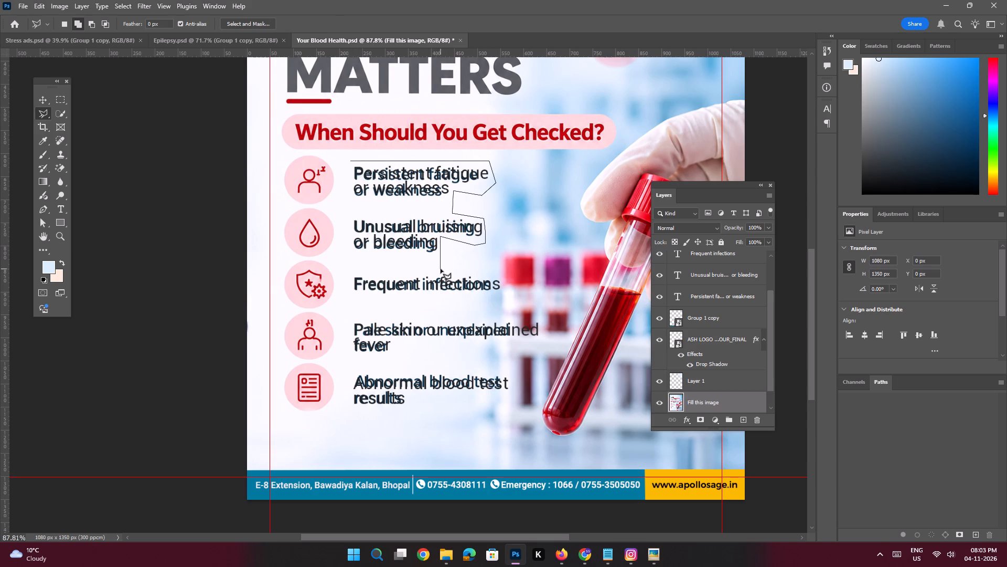
click(441, 269)
click(455, 278)
click(488, 276)
click(503, 277)
drag(504, 285, 504, 291)
drag(502, 299, 498, 299)
click(473, 311)
click(506, 322)
click(533, 319)
drag(542, 319, 542, 325)
drag(544, 333, 543, 338)
drag(541, 341, 533, 341)
click(396, 341)
click(391, 357)
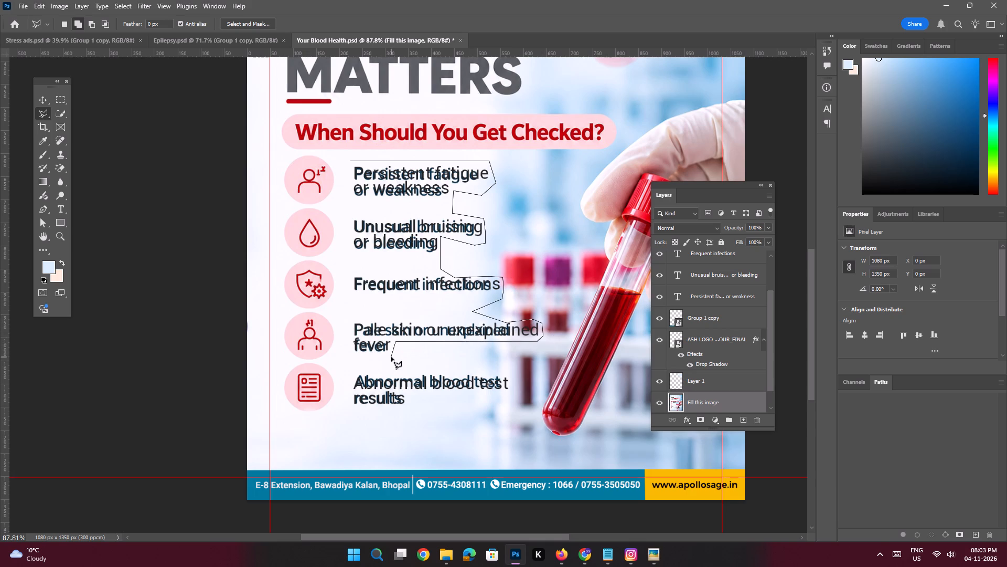
click(393, 371)
click(488, 371)
click(509, 373)
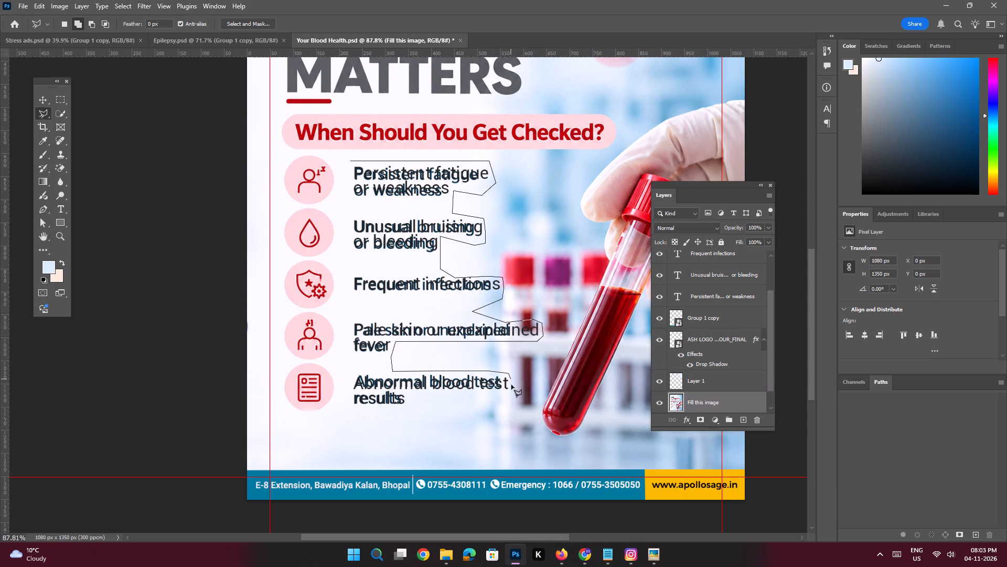
click(512, 385)
drag(511, 393, 502, 394)
click(406, 397)
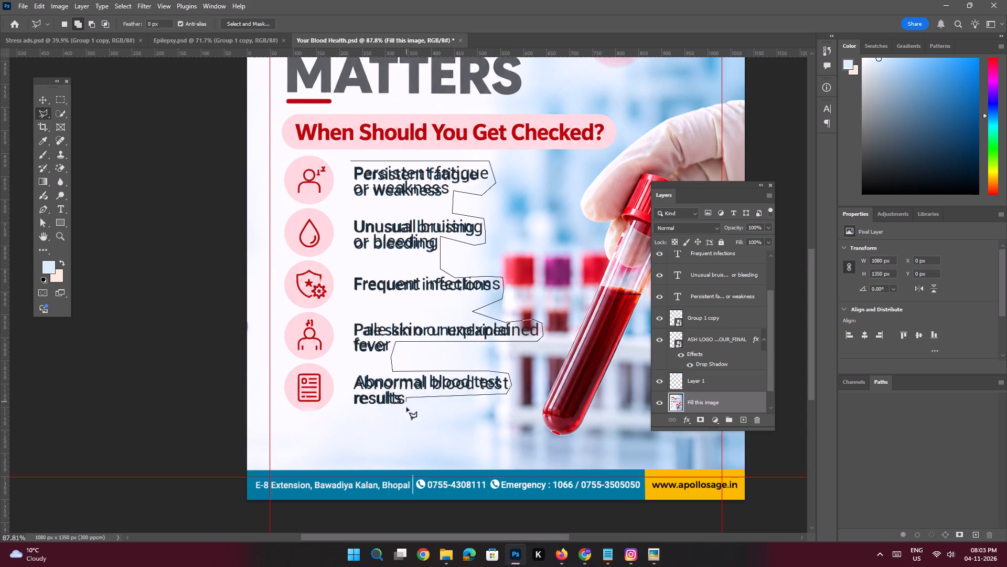
click(406, 408)
click(349, 408)
shift+click(349, 179)
click(352, 162)
Run Generative Fill on the selected area with the prompt "Remove this" to erase the original baked-in symptom text.
click(385, 426)
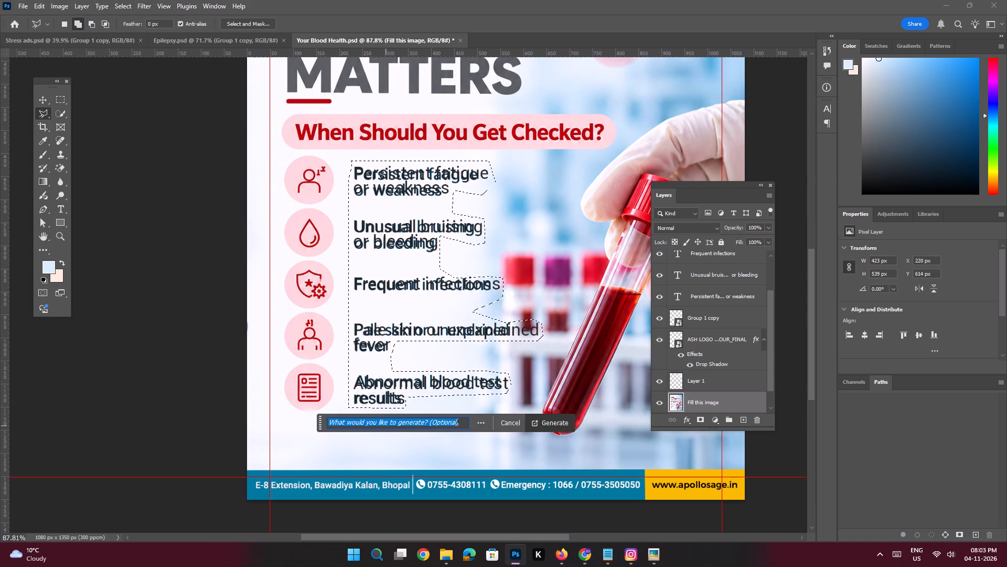
text(Remove this)
key(space)
key(Return)
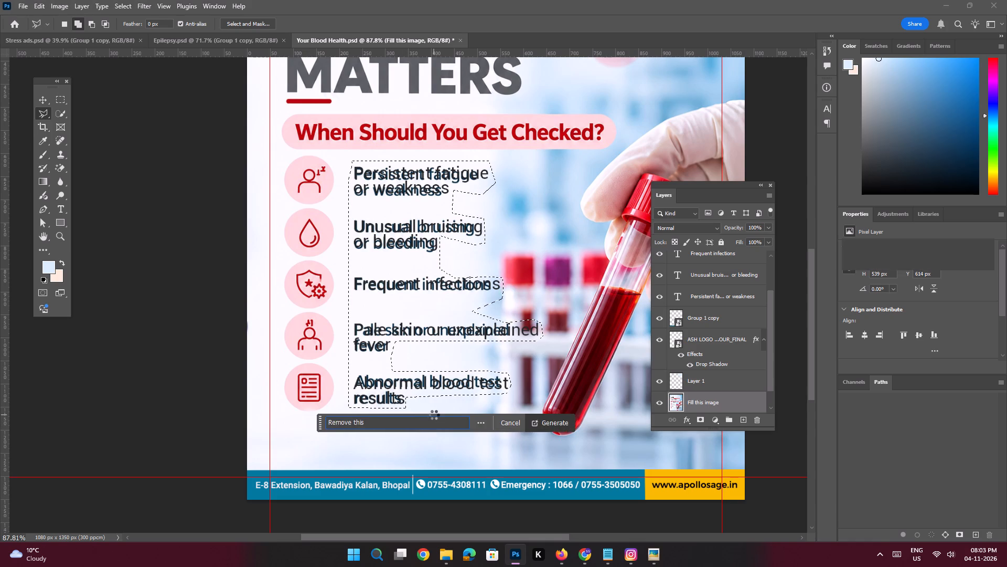
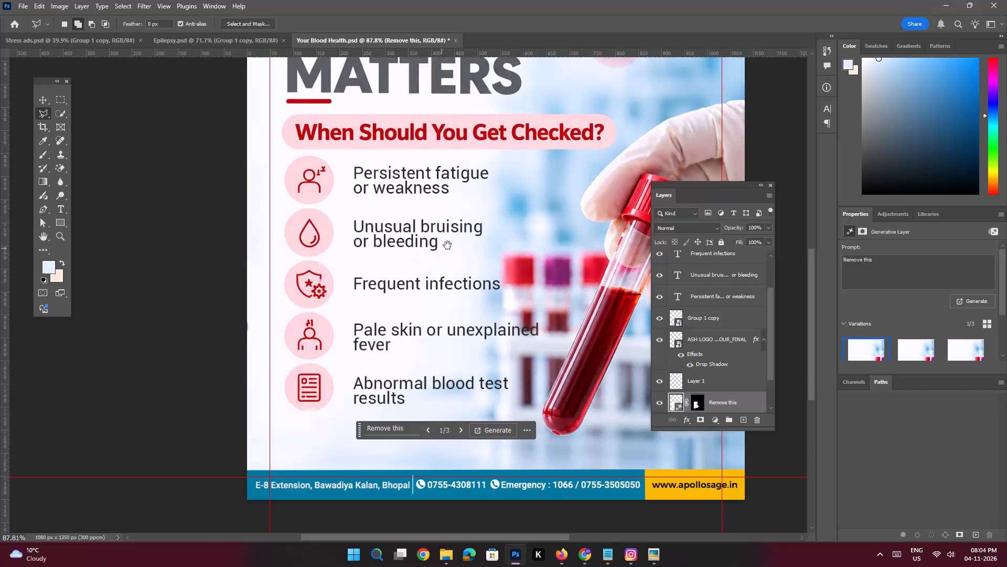
Select all five symptom text layers together and nudge them about 20 px left, closer to their round icons.
ctrl+drag(451, 235, 437, 232)
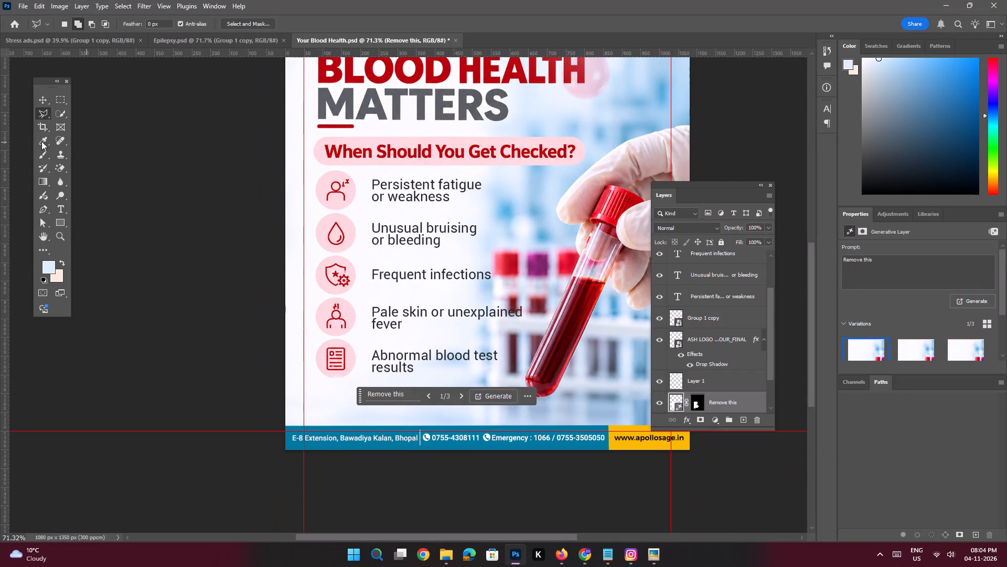
click(46, 97)
click(152, 204)
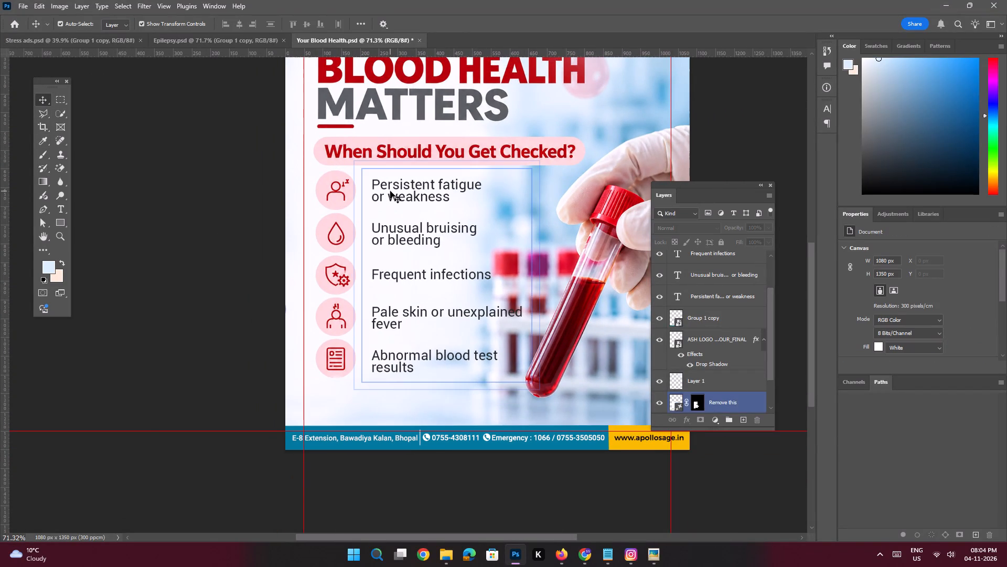
click(390, 191)
shift+click(400, 244)
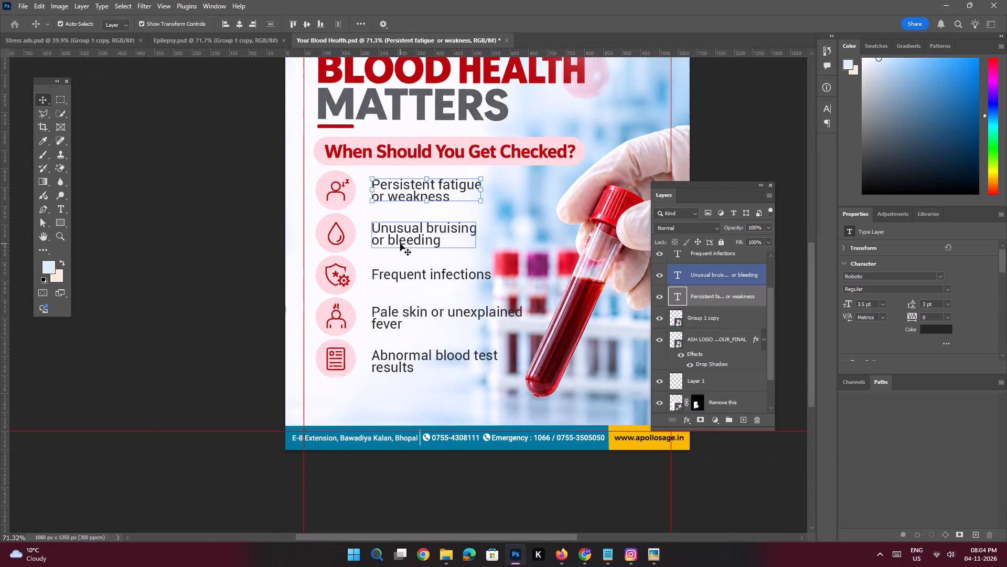
shift+click(402, 274)
shift+click(384, 324)
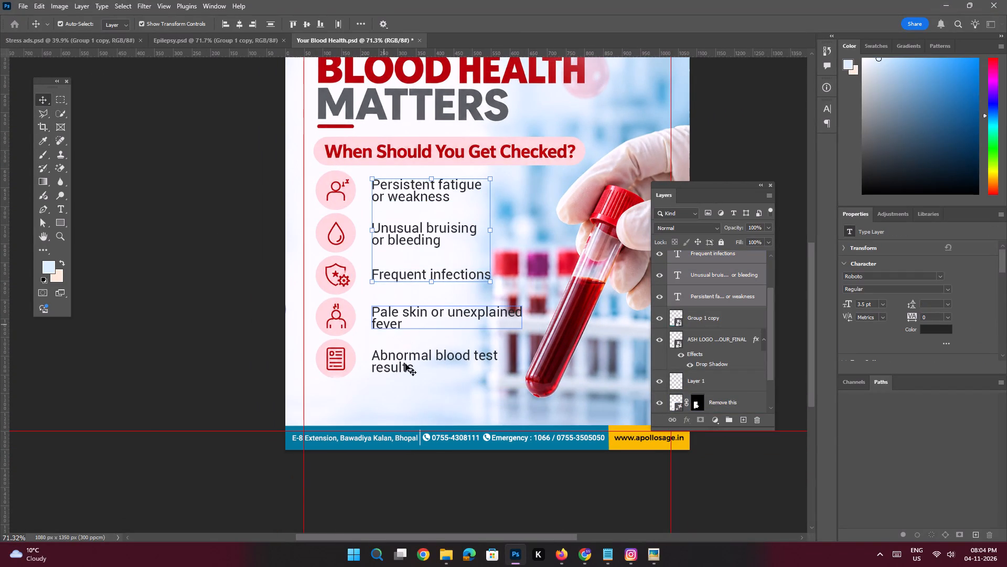
shift+click(403, 364)
key(shift+Left)
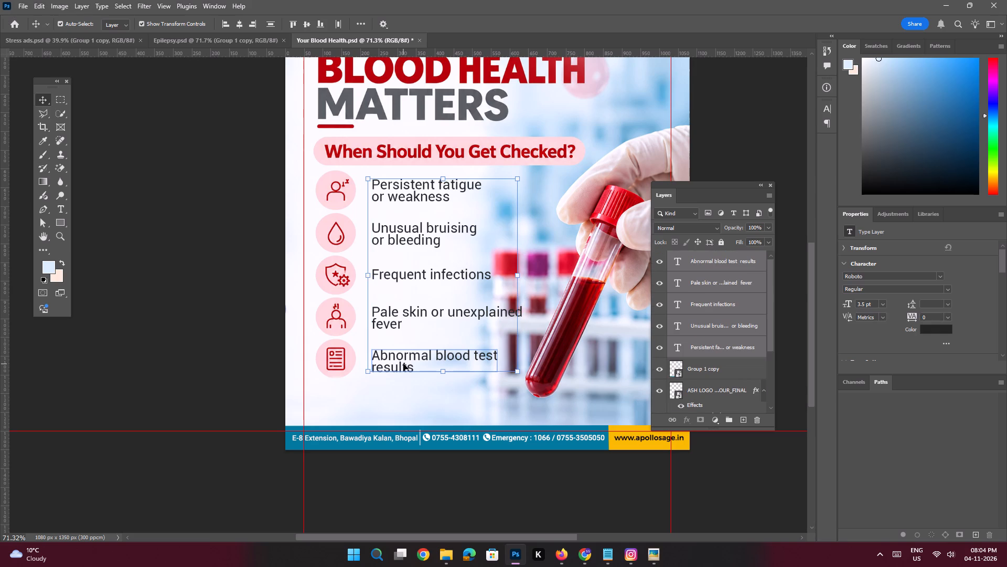
key(shift+Left)
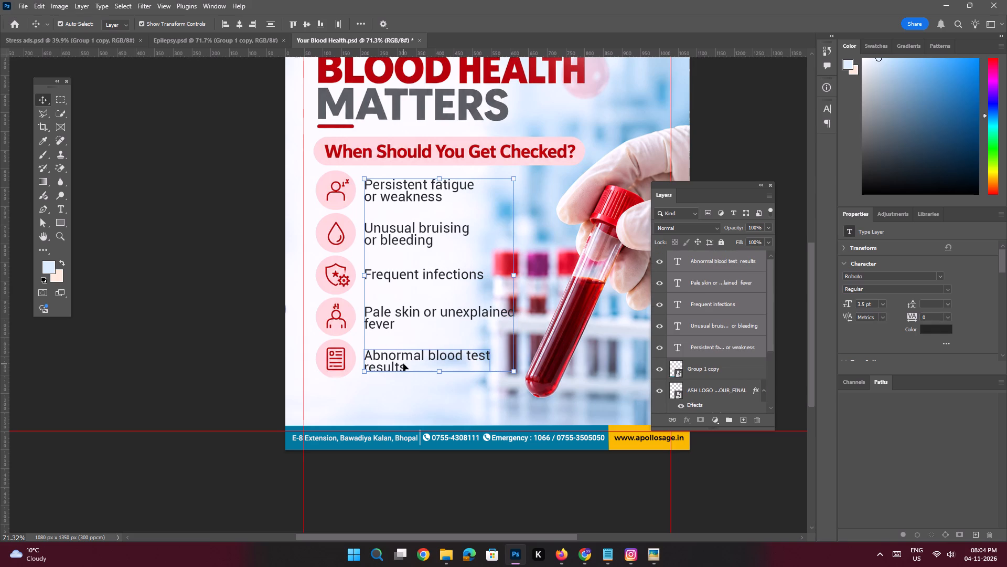
click(245, 271)
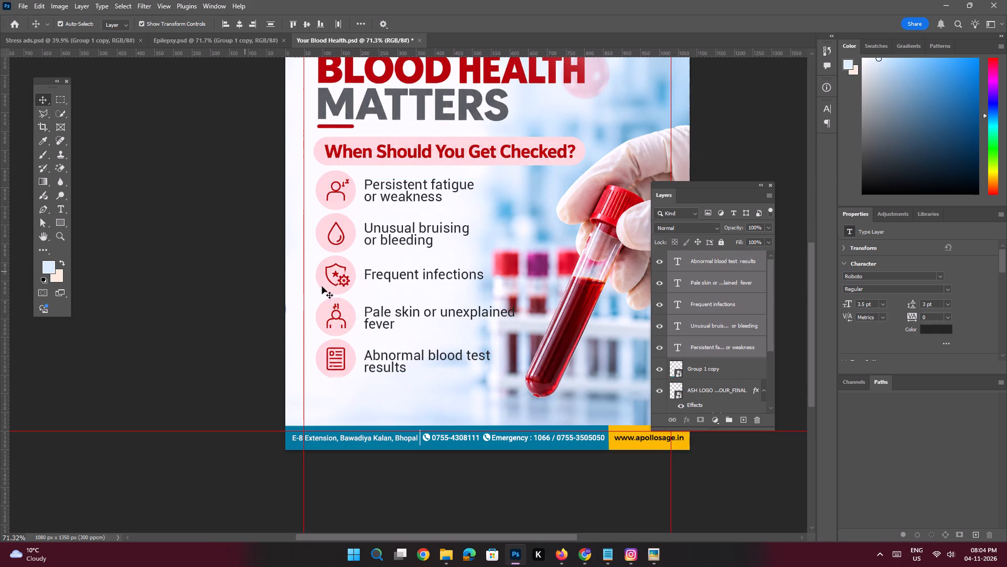
Check the whole poster and save the changes to the Your Blood Health PSD.
key(space)
ctrl+drag(404, 250, 380, 245)
drag(473, 215, 456, 233)
key(ctrl+s)
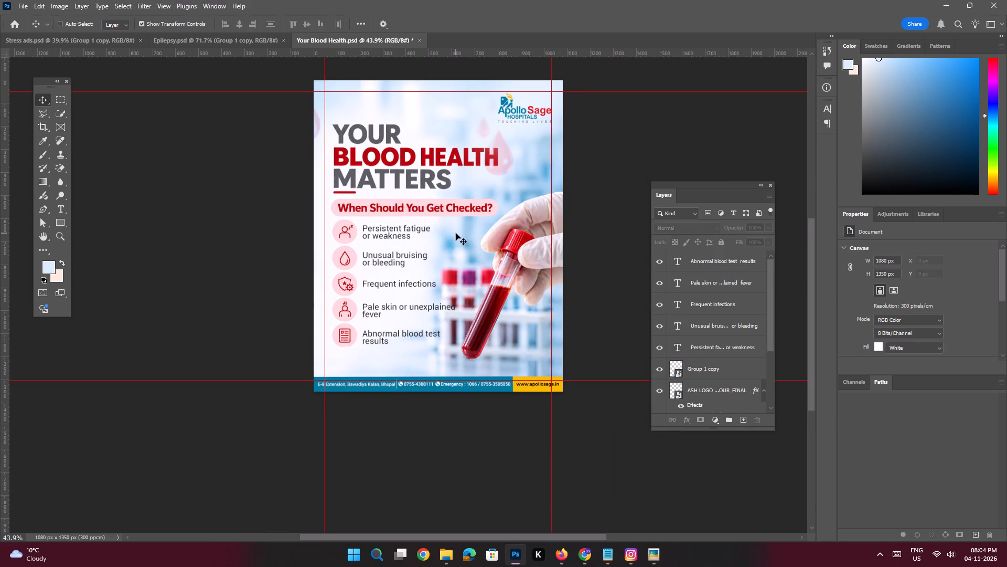
Export the Your Blood Health poster as a 1080 x 1350 px PNG.
key(ctrl+alt+shift+w)
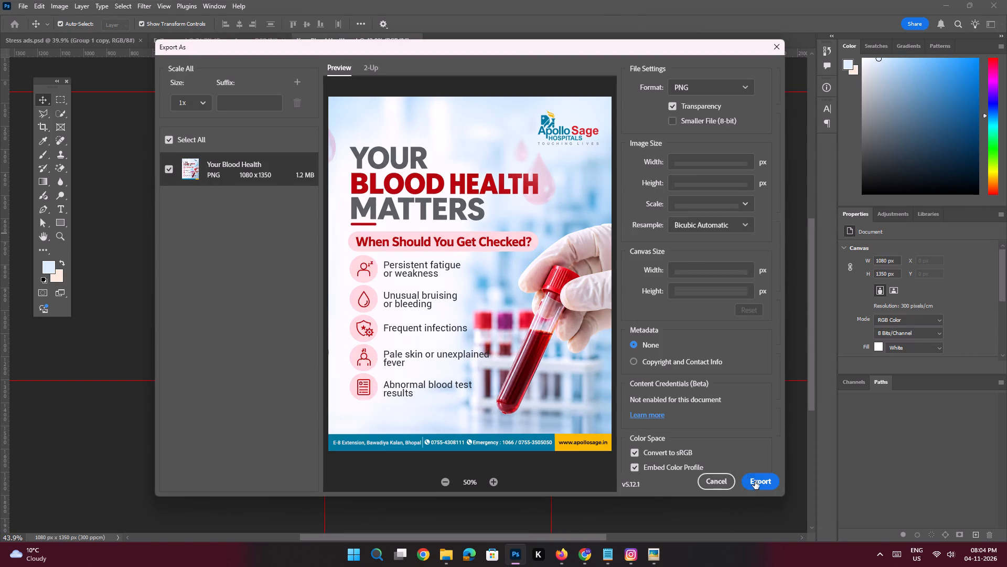
Export the Your Blood Health poster at 1x scale as a 1080 x 1350 px PNG.
click(756, 483)
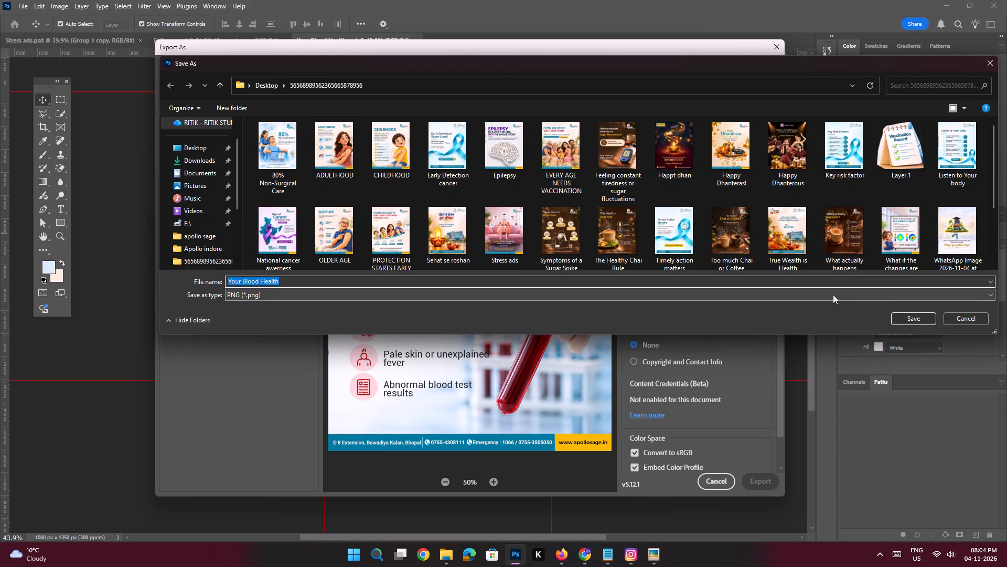
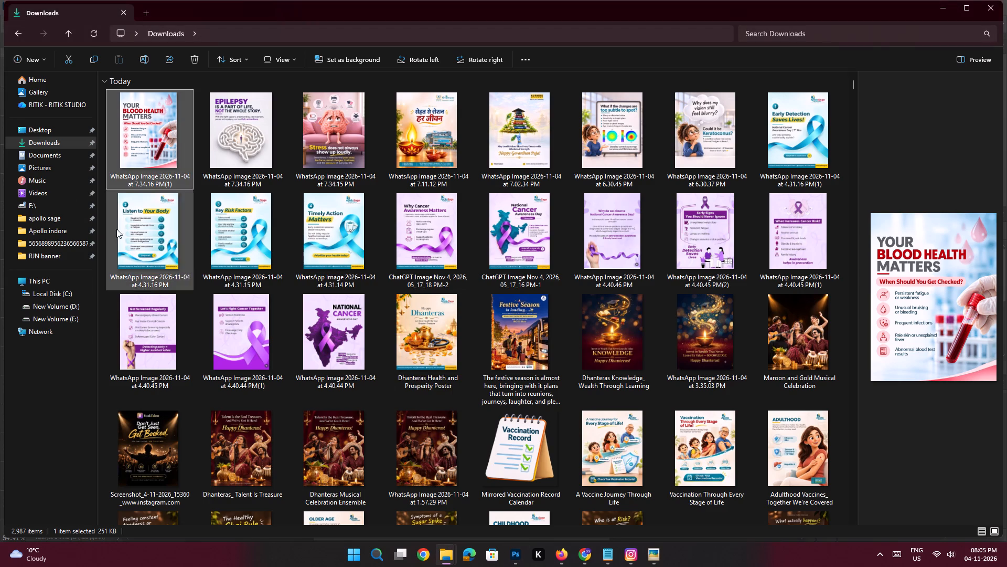
Place the newest Downloads image, the Hernia poster with the man holding his abdomen, into the blank 1080 x 1350 px document.
click(44, 144)
click(160, 146)
drag(152, 153, 153, 157)
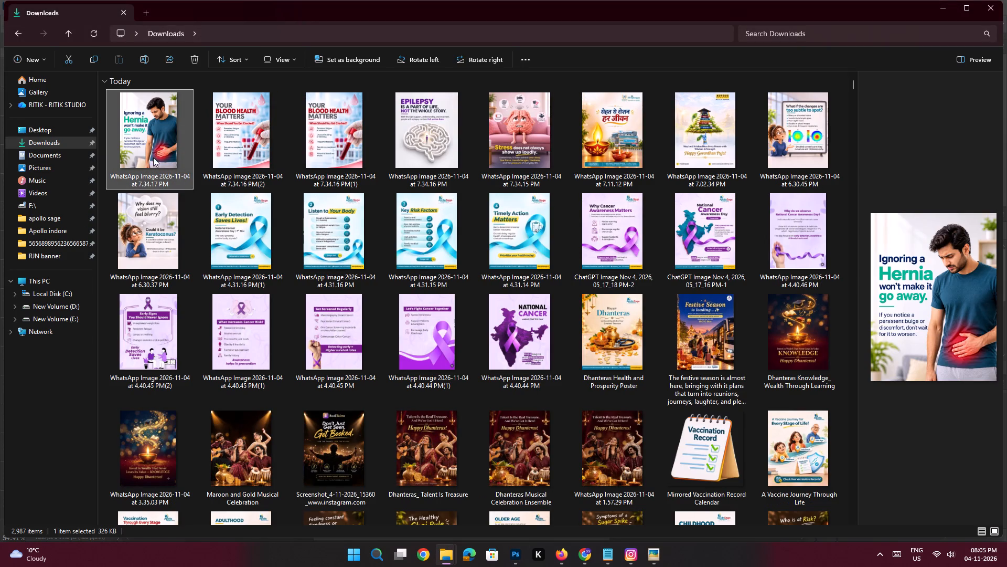
drag(153, 157, 466, 268)
key(alt+Tab)
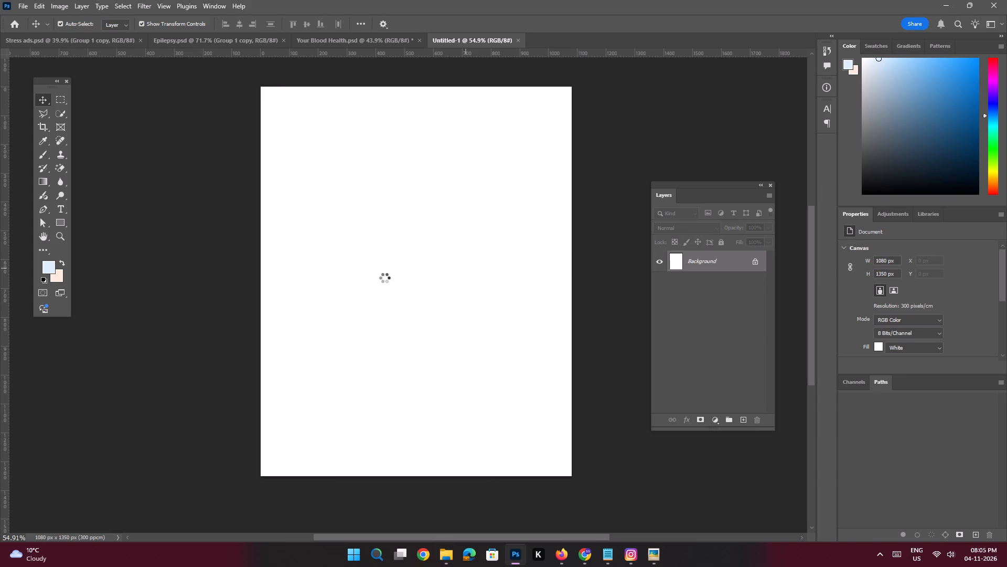
key(Return)
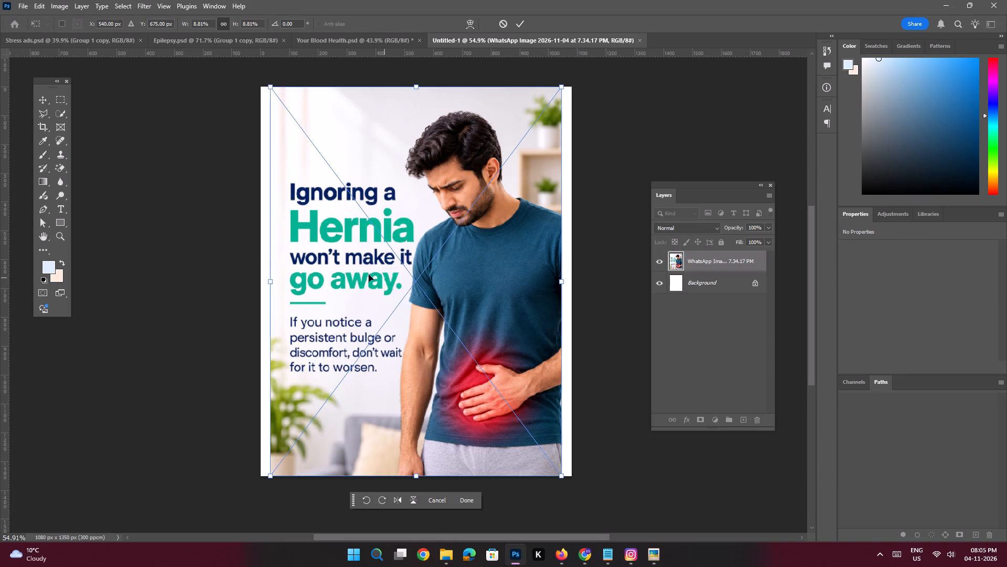
key(Return)
Move the placed hernia image straight down about 105 px, leaving an empty strip along the top of the canvas.
key(space)
key(space)
key(space)
key(space)
key(space)
key(space)
key(space)
key(space)
key(space)
key(space)
key(space)
key(space)
key(space)
key(space)
drag(470, 248, 450, 249)
shift+drag(453, 249, 452, 285)
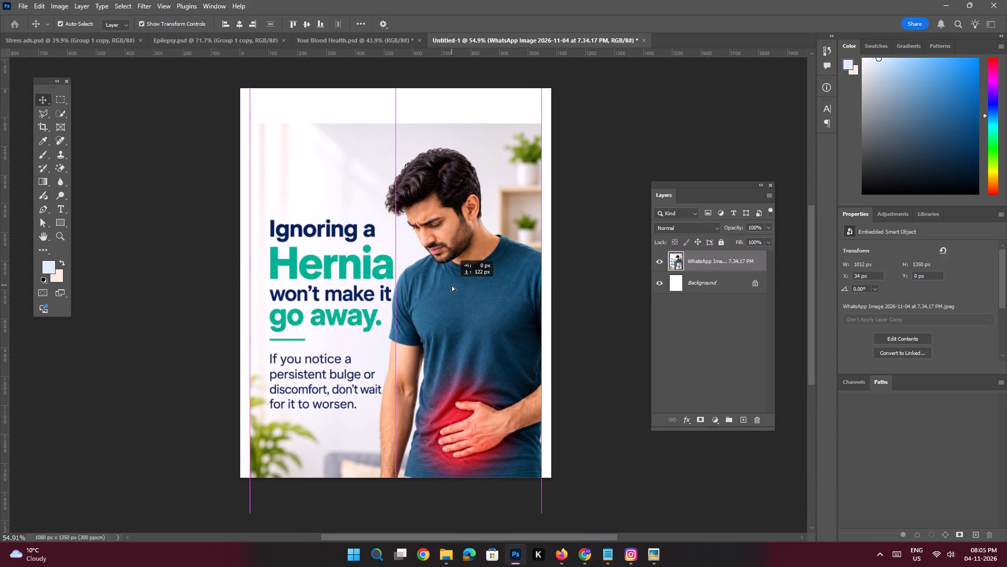
shift+drag(452, 285, 452, 293)
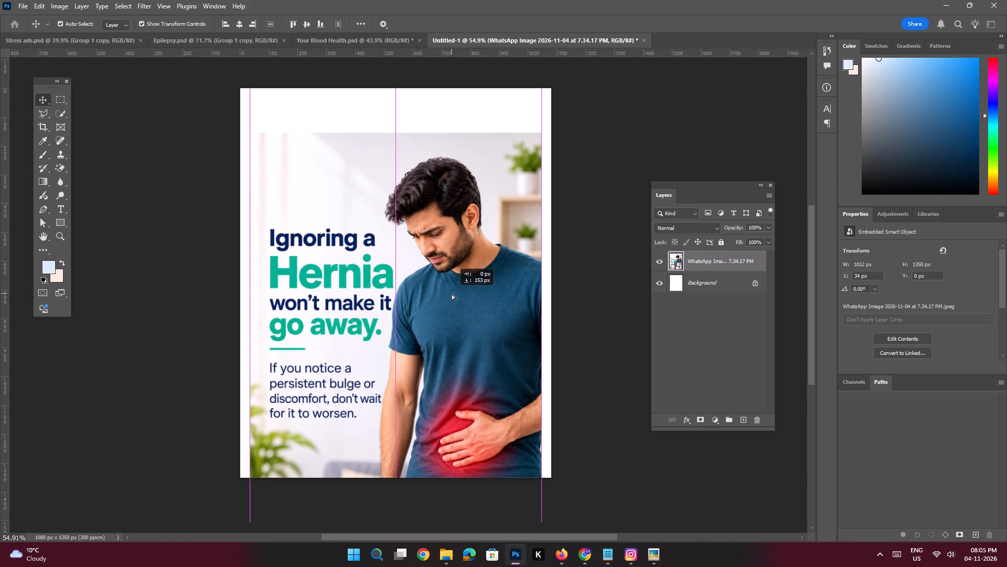
shift+drag(452, 293, 452, 280)
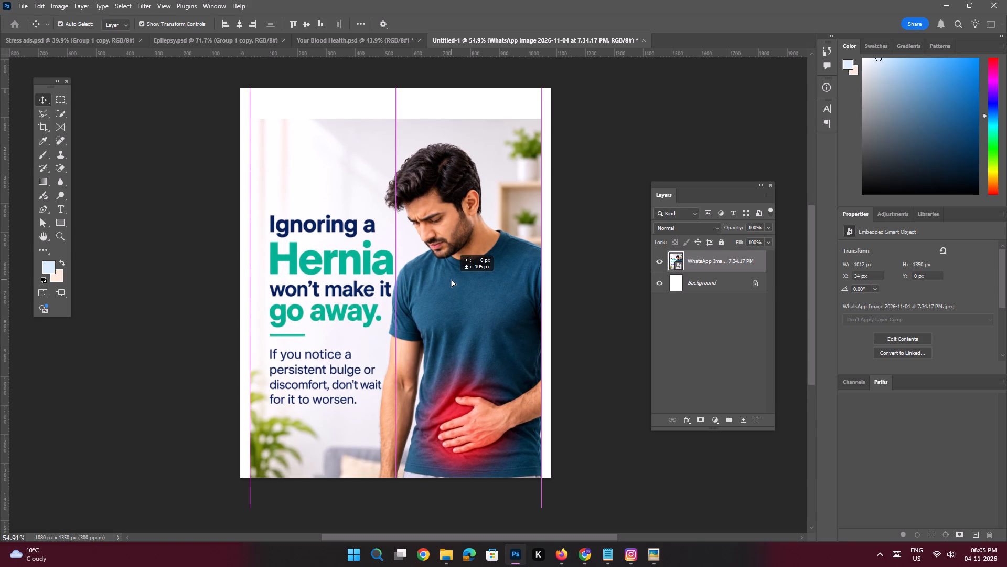
shift+drag(452, 280, 452, 281)
Select the blank top strip and both side margins with slight image overlap, and run Generative Fill with the prompt "Fill this image".
key(space)
key(space)
key(space)
key(space)
drag(494, 217, 492, 228)
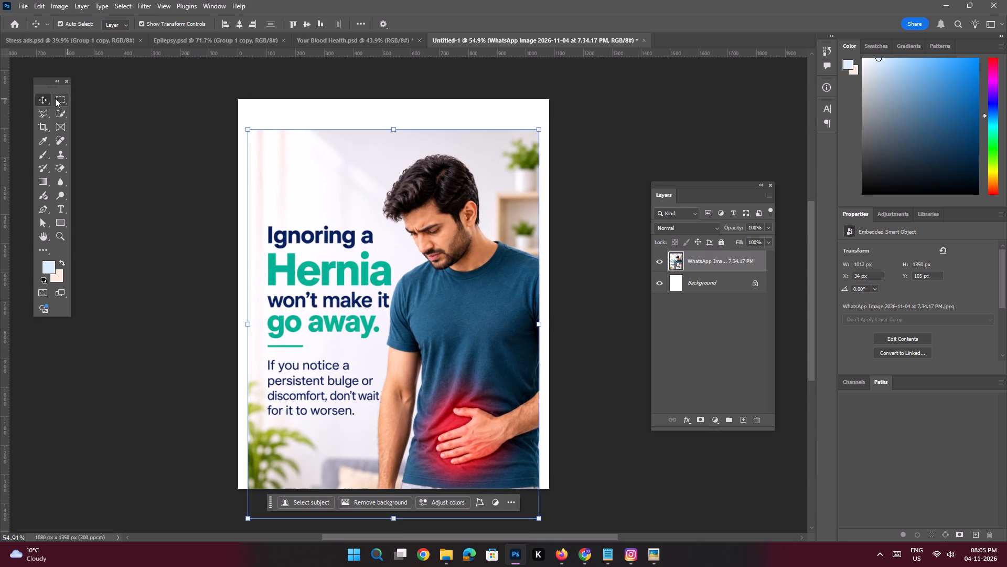
click(55, 98)
drag(209, 88, 569, 129)
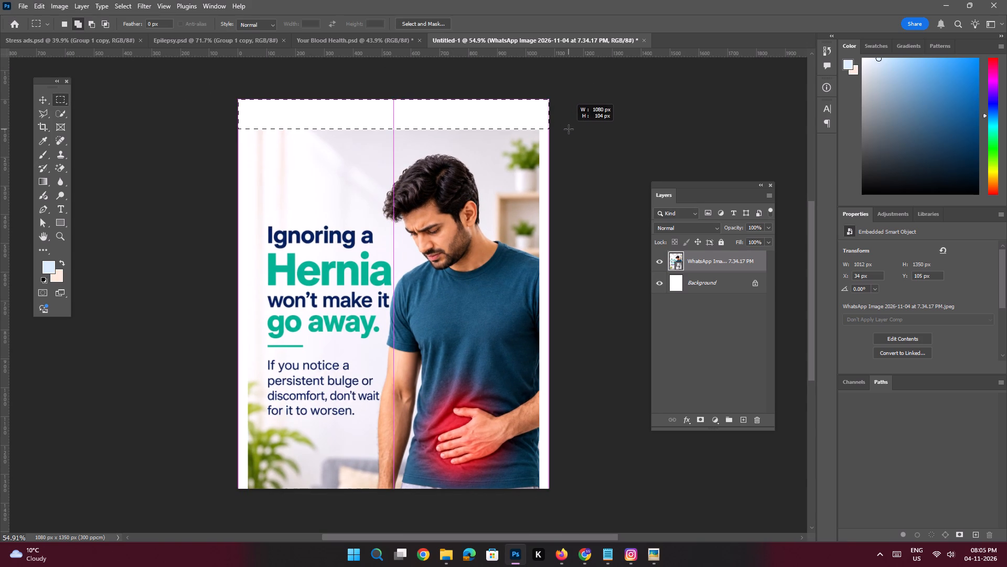
drag(569, 129, 569, 131)
shift+drag(570, 91, 537, 479)
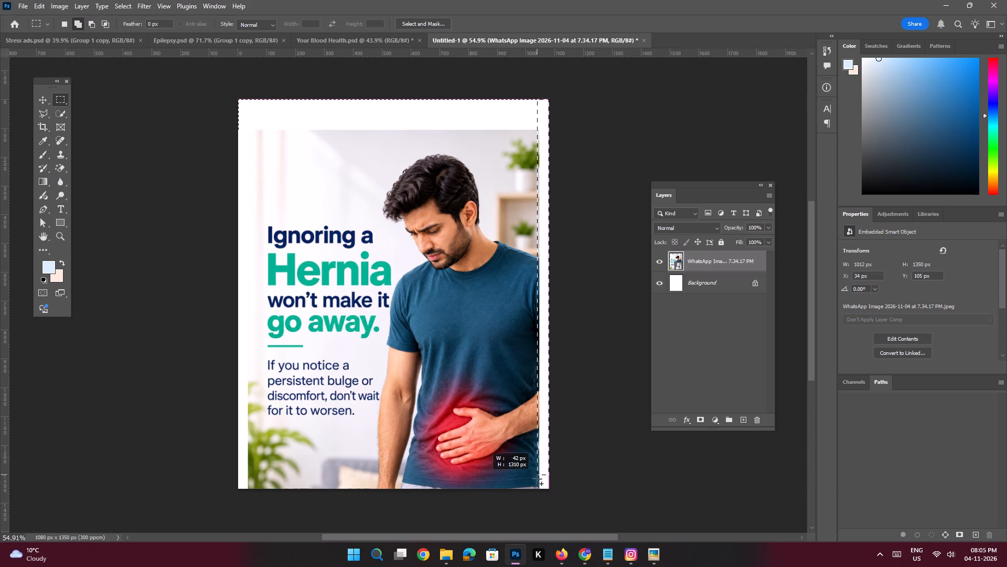
shift+drag(537, 479, 537, 502)
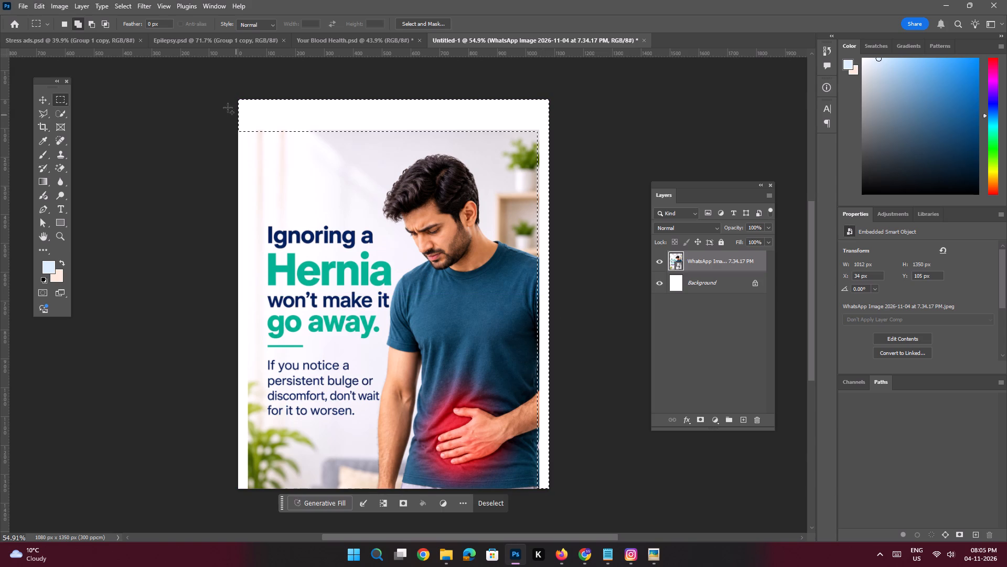
shift+drag(226, 93, 249, 501)
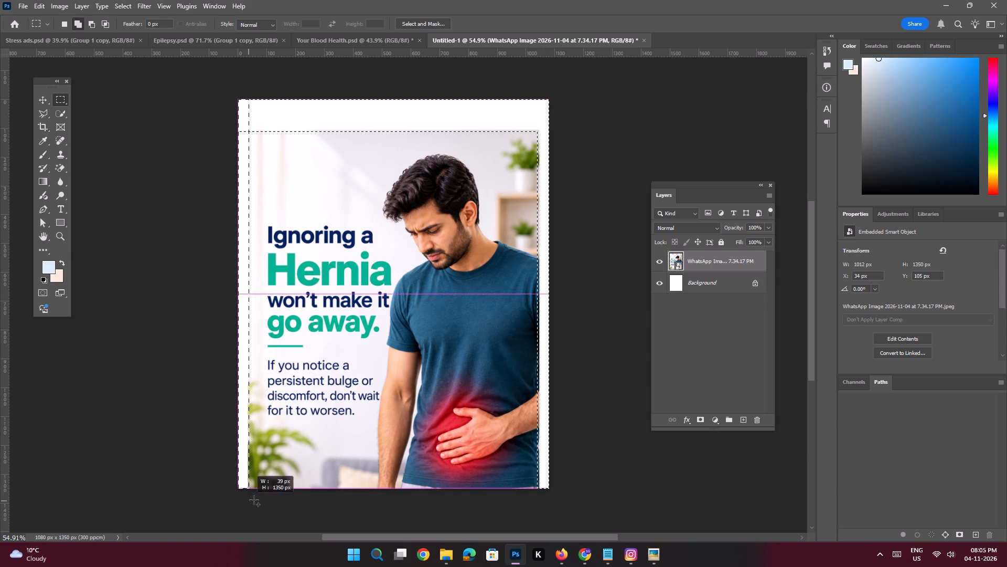
click(300, 501)
text(Fill this image)
key(space)
key(Return)
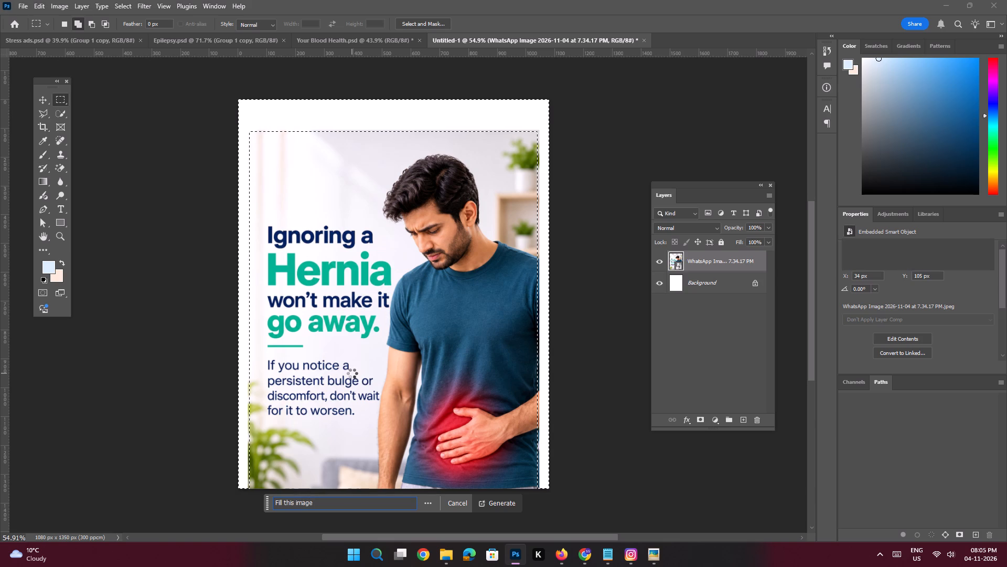
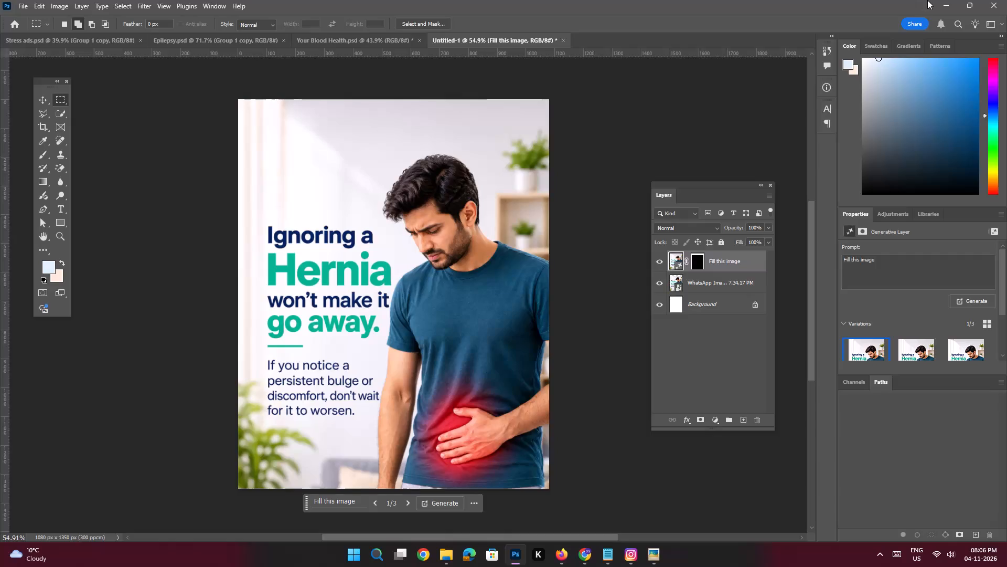
Save the hernia document as a Photoshop file named "ignoring hernia" in the apollo sage folder.
key(ctrl+s)
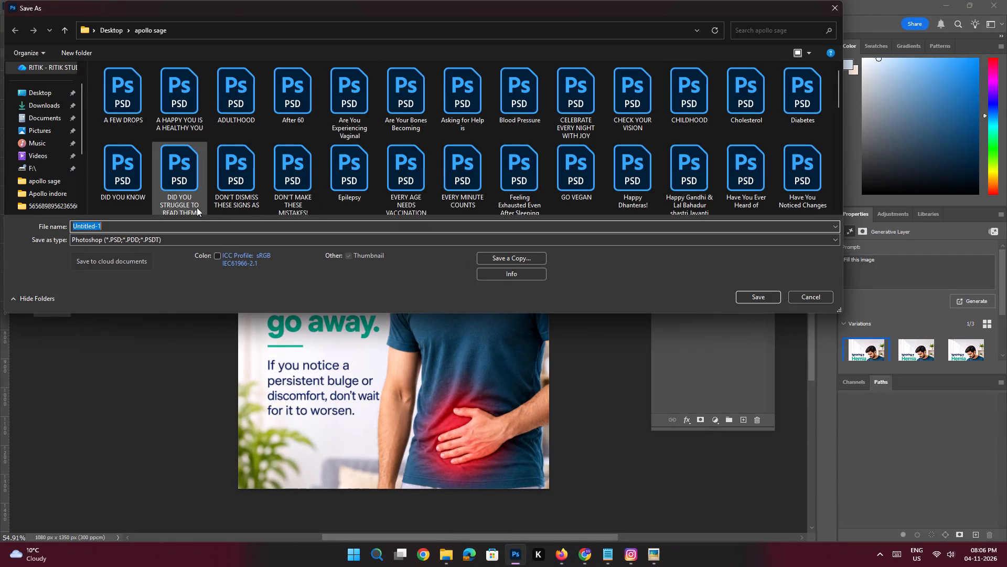
text(ignoring hernia)
key(Return)
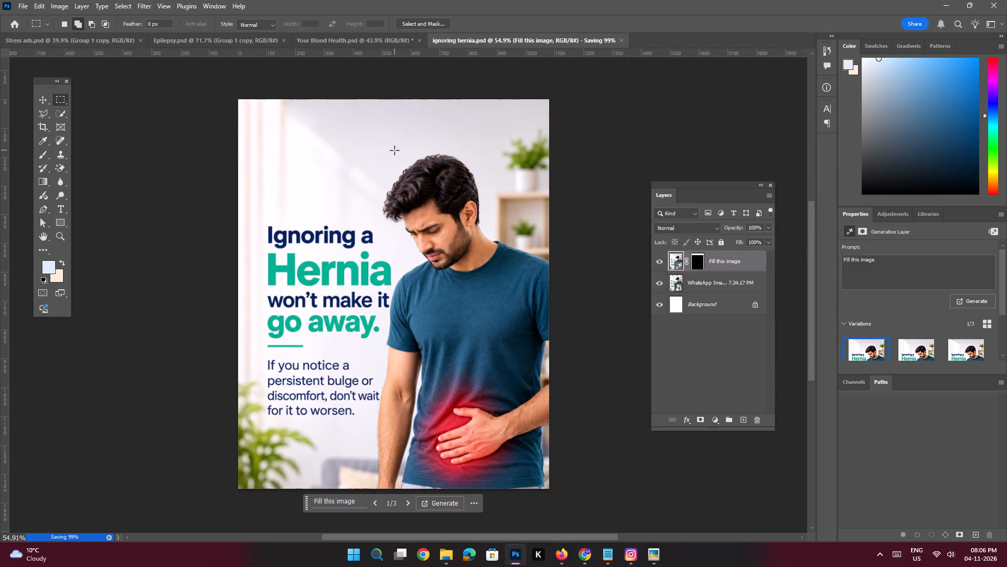
Add a guide layout with margin guides about 50 px inside all four edges of the hernia canvas.
click(43, 98)
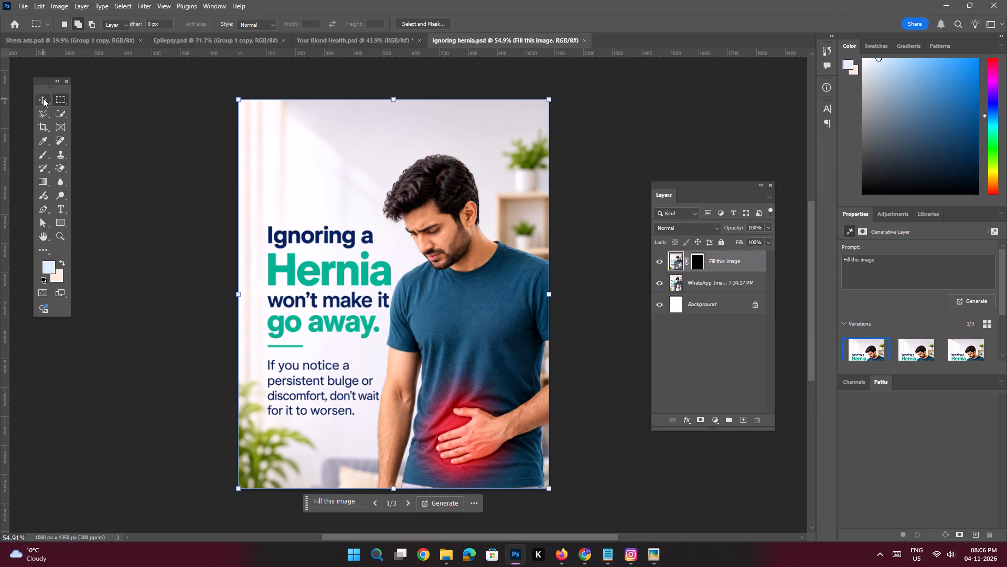
click(116, 150)
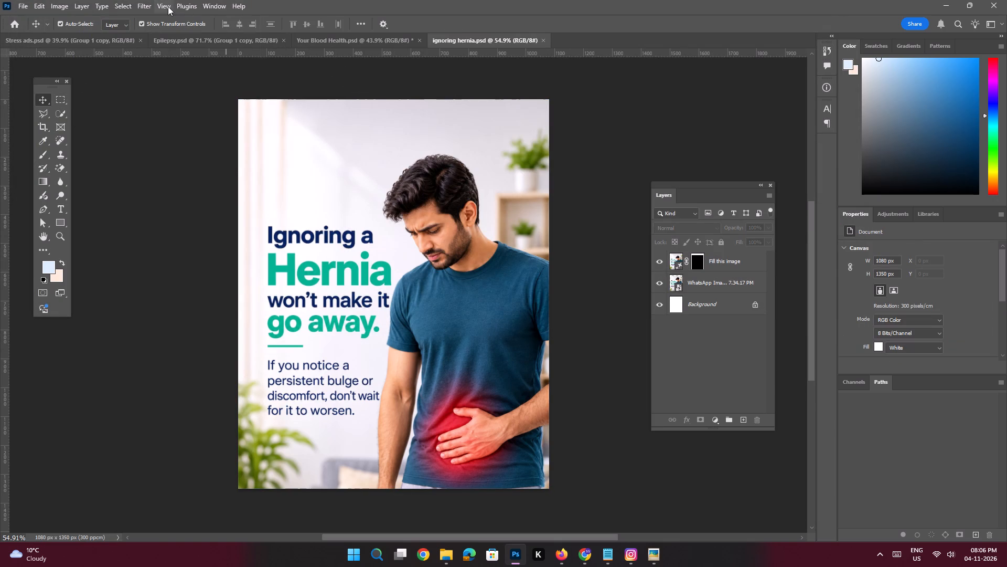
click(168, 6)
click(288, 349)
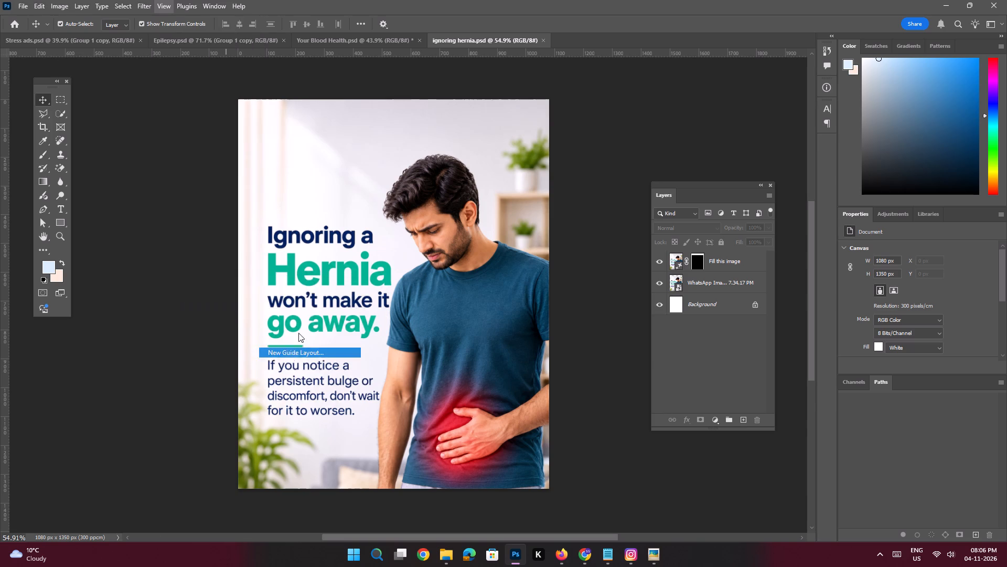
key(Return)
key(Return)
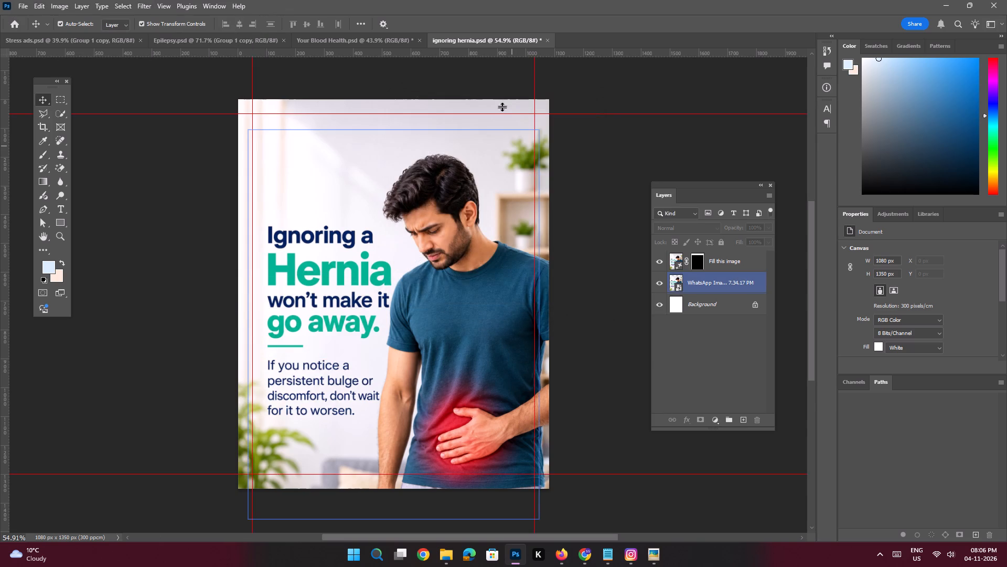
Copy the Apollo Sage Hospitals logo from Your Blood Health.psd into the hernia poster, snapped to the top-right margin guides at X 799, Y 50 px.
click(393, 44)
click(483, 105)
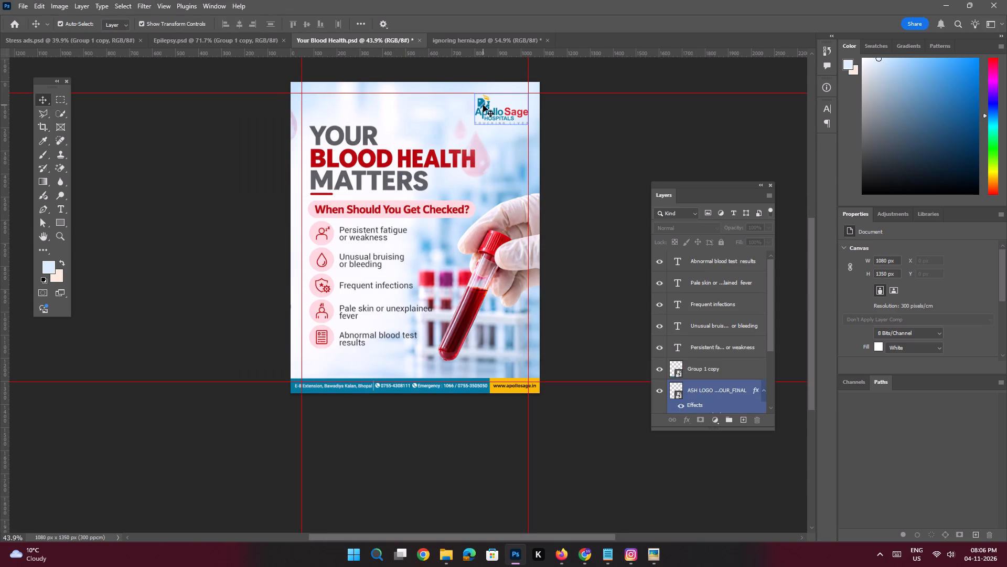
drag(703, 384, 566, 39)
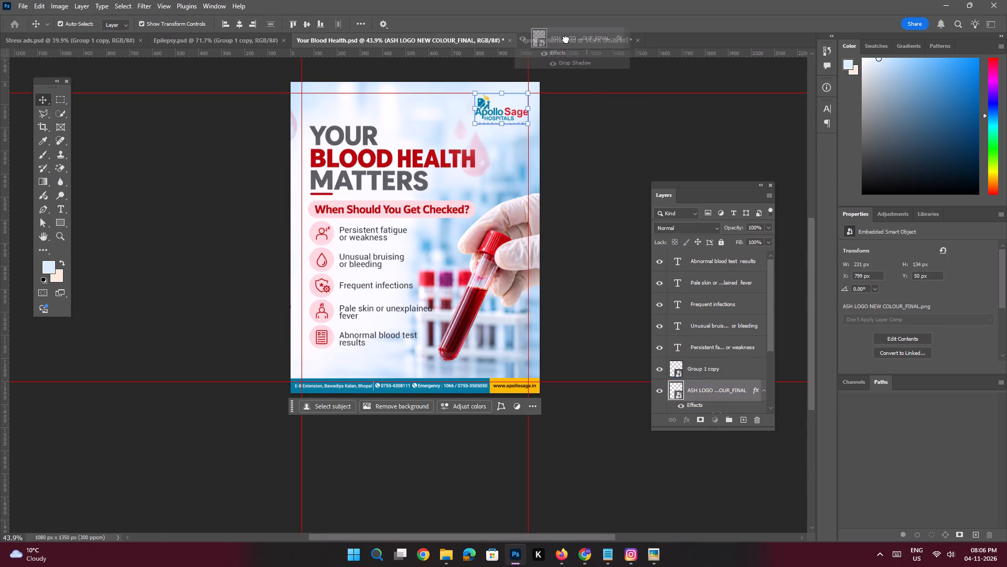
drag(566, 39, 495, 138)
key(space)
ctrl+drag(486, 132, 531, 180)
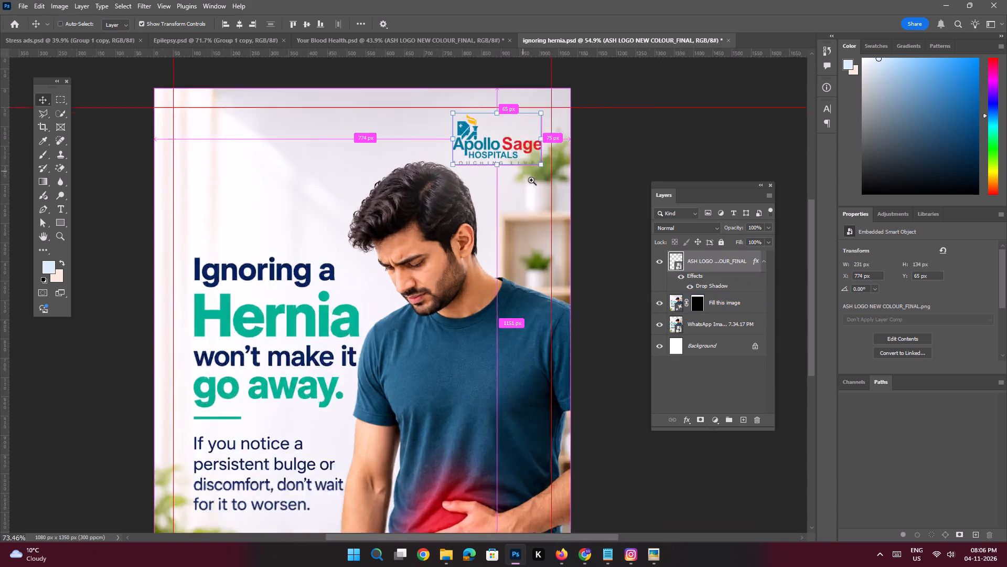
ctrl+drag(531, 180, 533, 182)
drag(532, 145, 489, 199)
drag(401, 175, 426, 166)
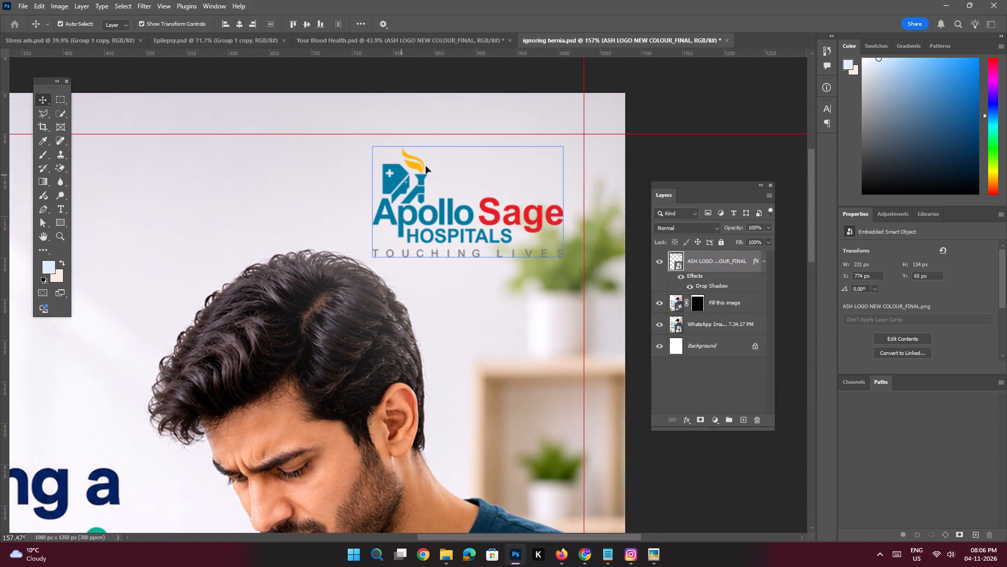
drag(426, 166, 420, 167)
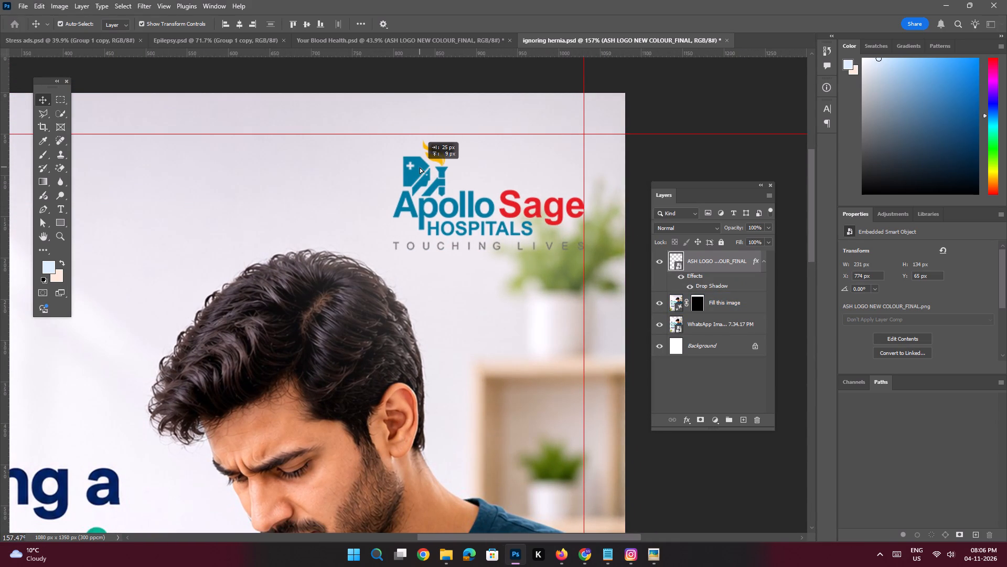
drag(420, 167, 421, 163)
key(space)
ctrl+drag(479, 165, 428, 155)
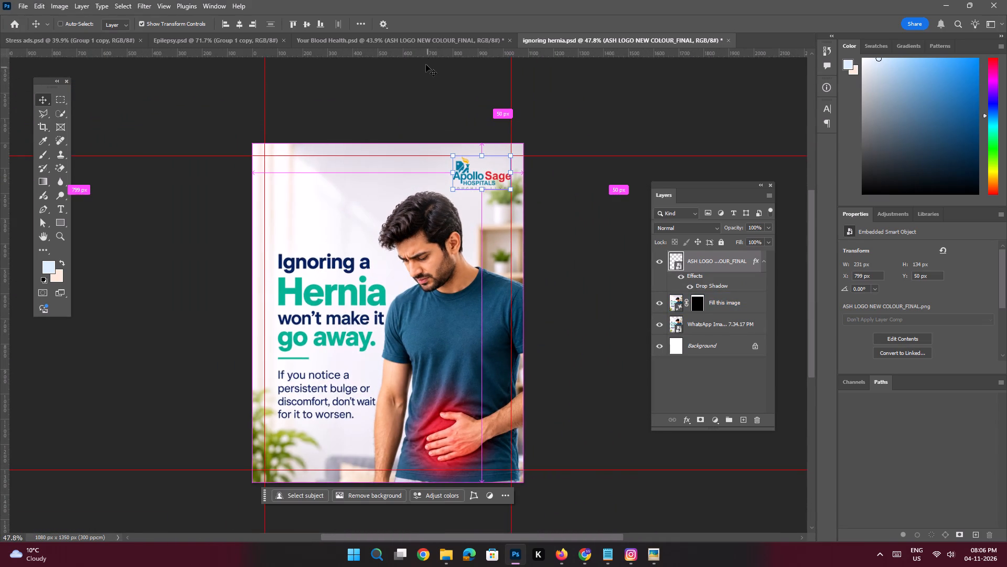
Copy the blue and yellow contact footer strip, Group 1 copy, from Your Blood Health.psd onto the lower edge of the hernia poster.
click(421, 36)
key(space)
key(space)
key(space)
key(space)
drag(425, 227, 426, 217)
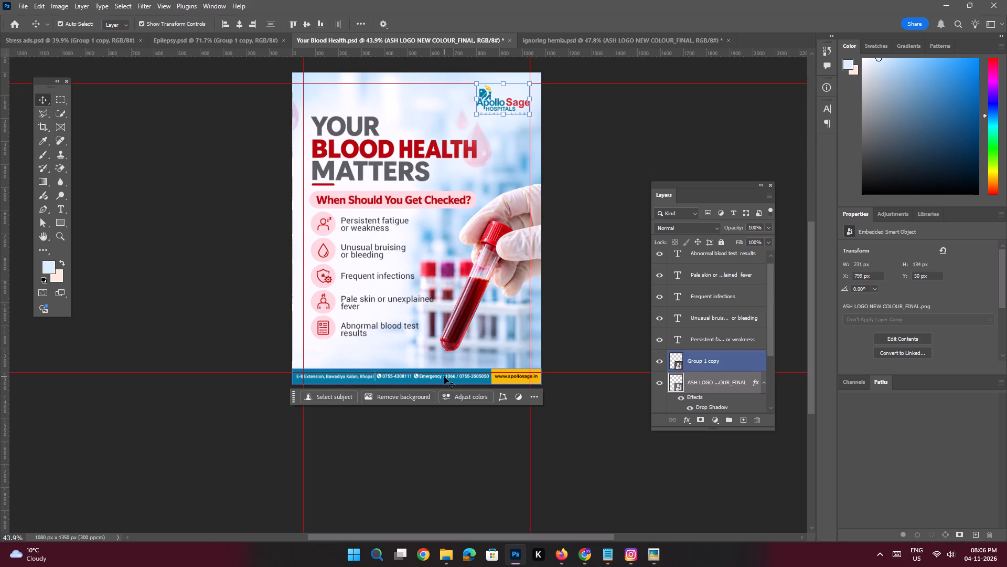
click(444, 377)
drag(714, 360, 713, 360)
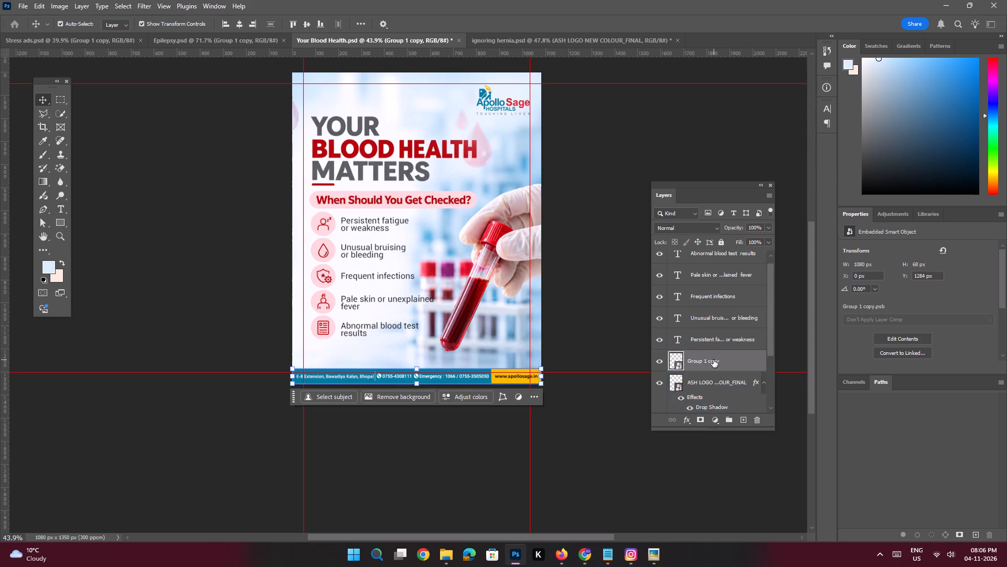
drag(713, 360, 401, 469)
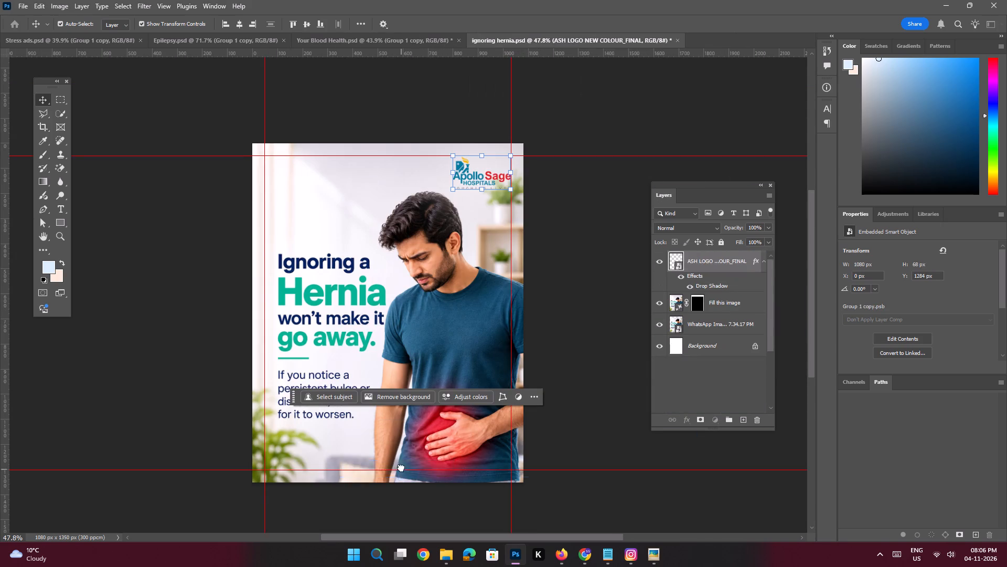
Align the footer strip horizontally centred and to the canvas bottom, and nudge it down 1 px to Y 1283 px.
double_click(238, 22)
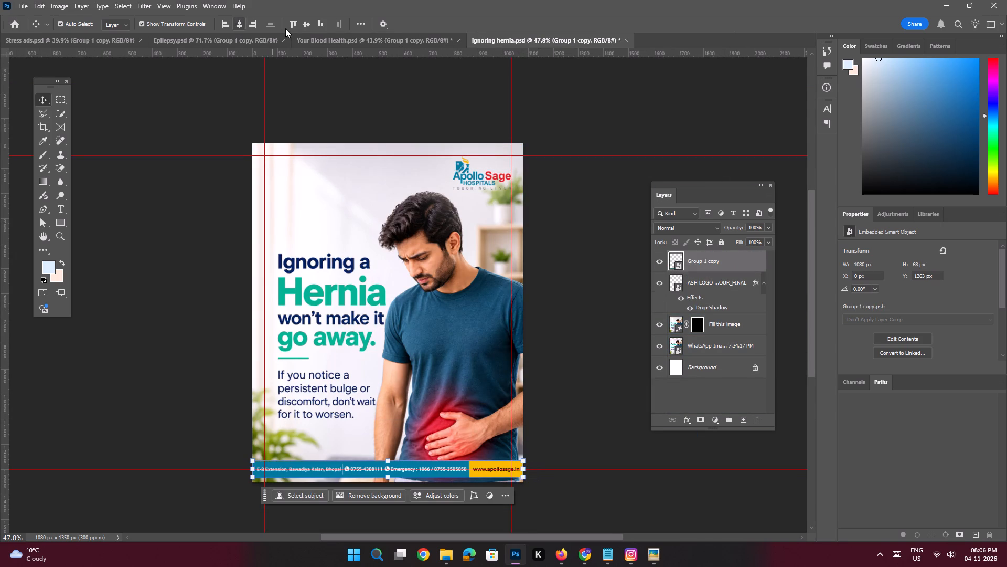
double_click(323, 24)
click(215, 307)
key(space)
key(space)
key(space)
key(space)
key(space)
key(space)
key(space)
key(space)
key(space)
key(space)
drag(306, 361, 314, 298)
ctrl+drag(346, 418, 373, 446)
click(356, 413)
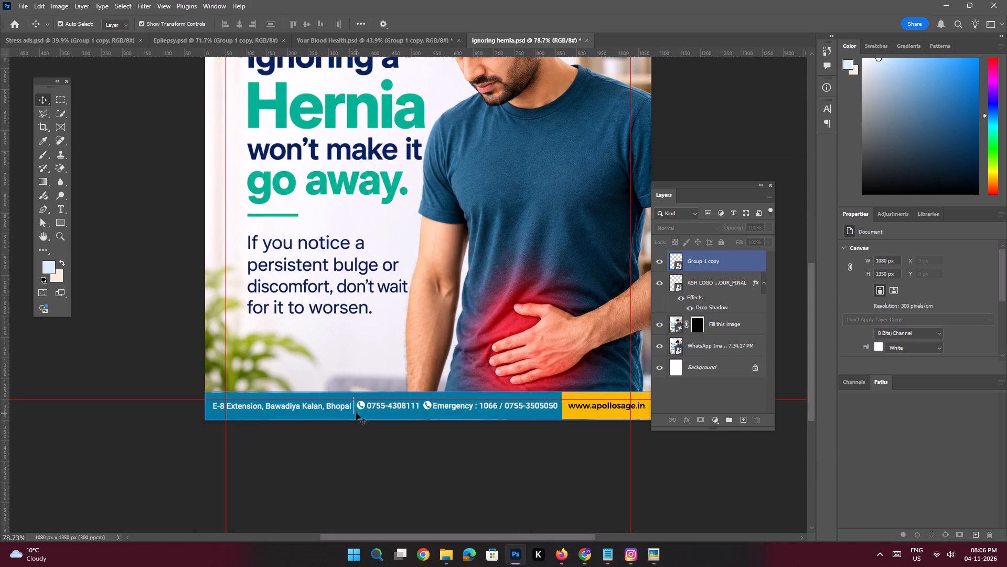
key(Down)
key(ctrl+0)
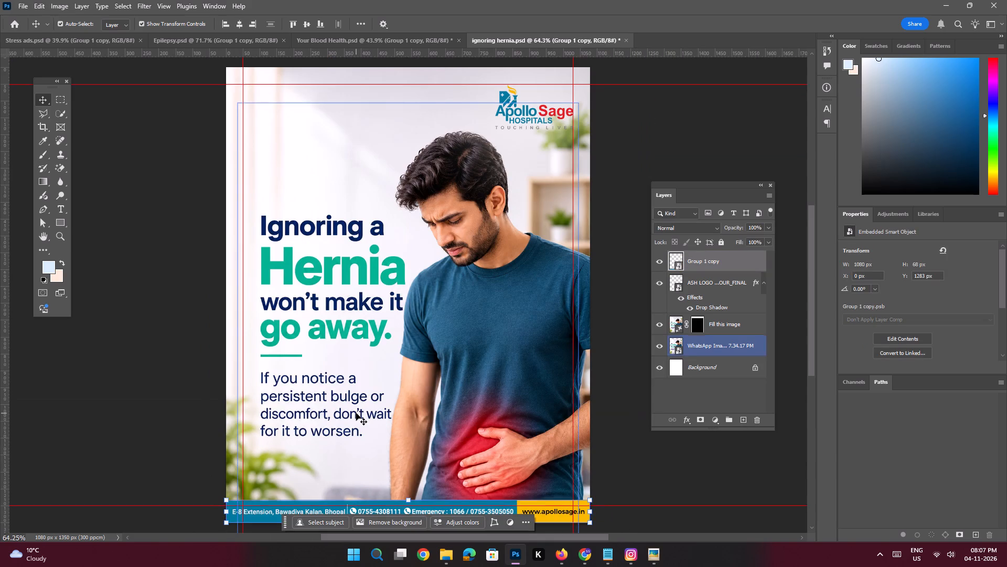
Save the hernia poster document with its logo and footer.
key(ctrl+s)
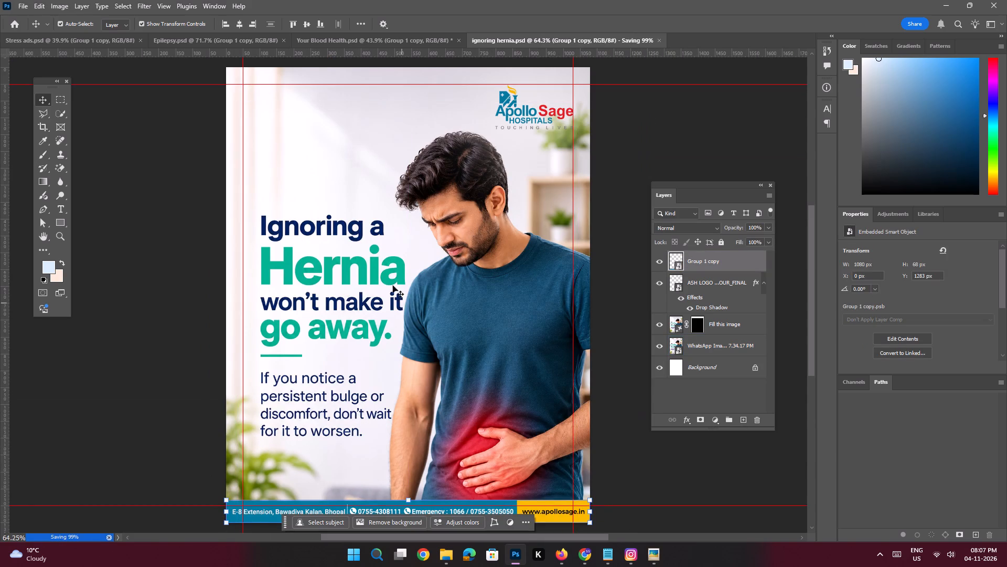
Export the hernia poster as a PNG at 1080 x 1350 px.
key(ctrl+alt+shift+w)
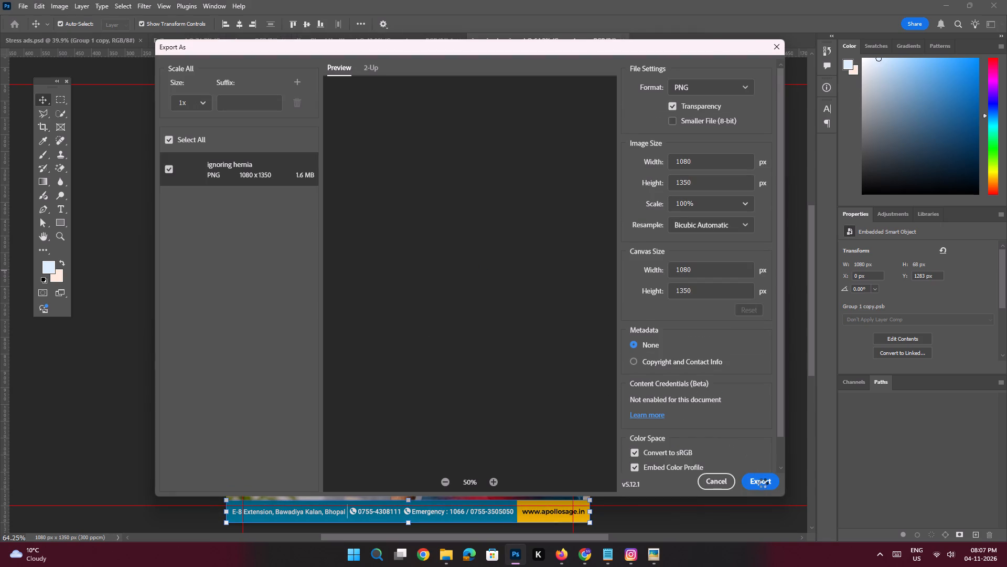
Export the ignoring hernia poster as a 1080 x 1350 px PNG with transparency at 100% scale.
click(760, 480)
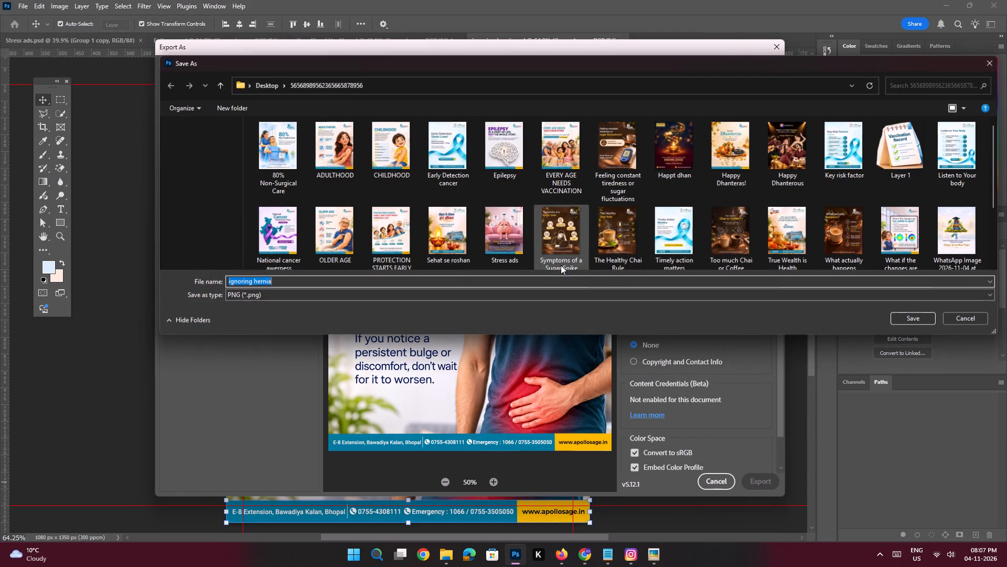
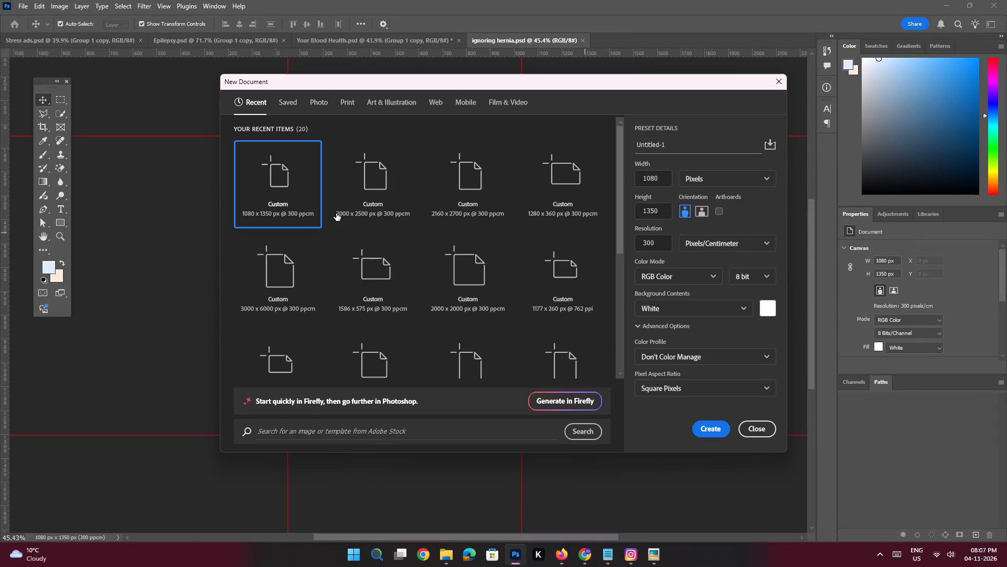
Create a new 1080 x 1350 px RGB document at 300 pixels/cm with a white background.
double_click(280, 199)
key(space)
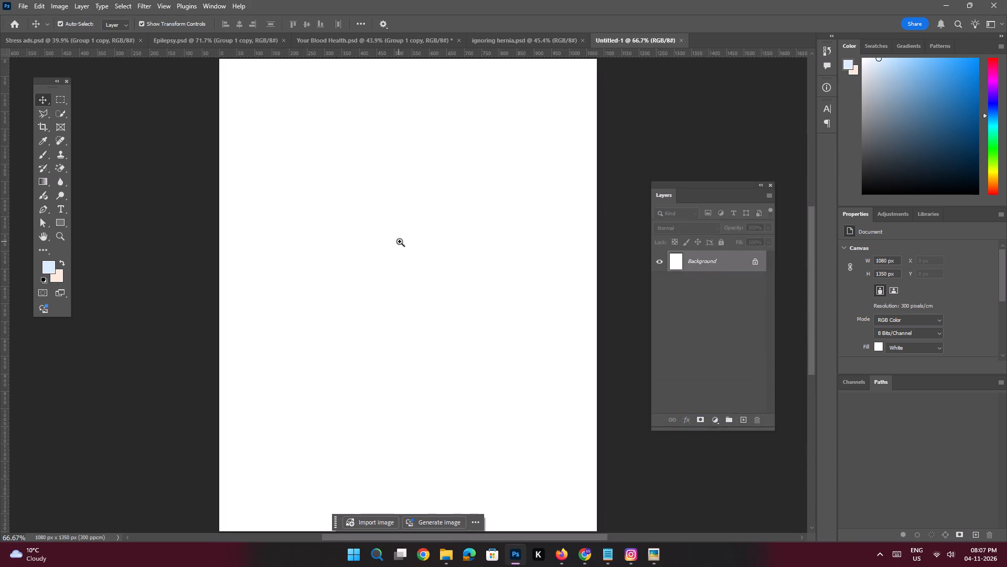
ctrl+drag(400, 241, 388, 240)
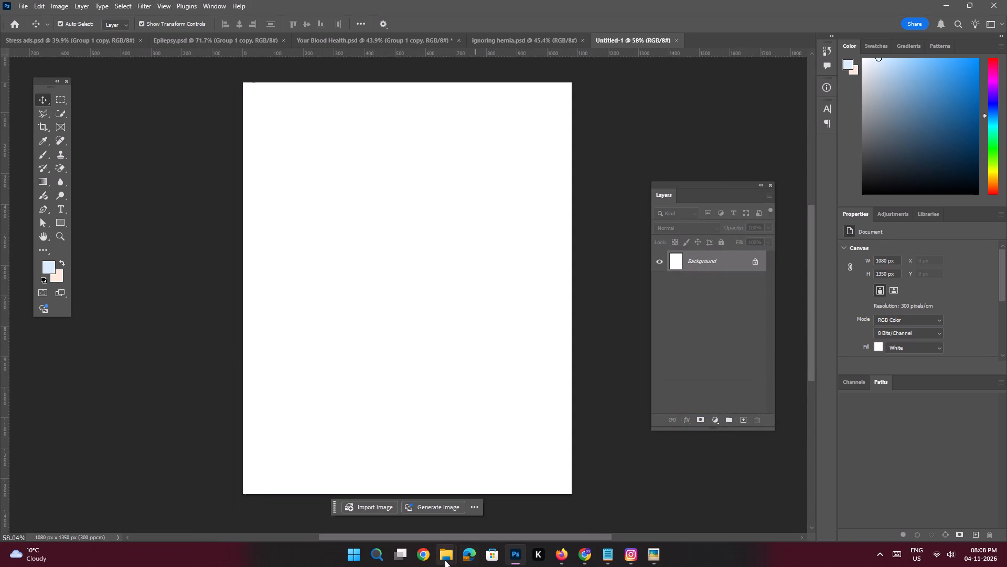
Place the Improve Gut Health image from the Downloads folder into the new document.
click(412, 520)
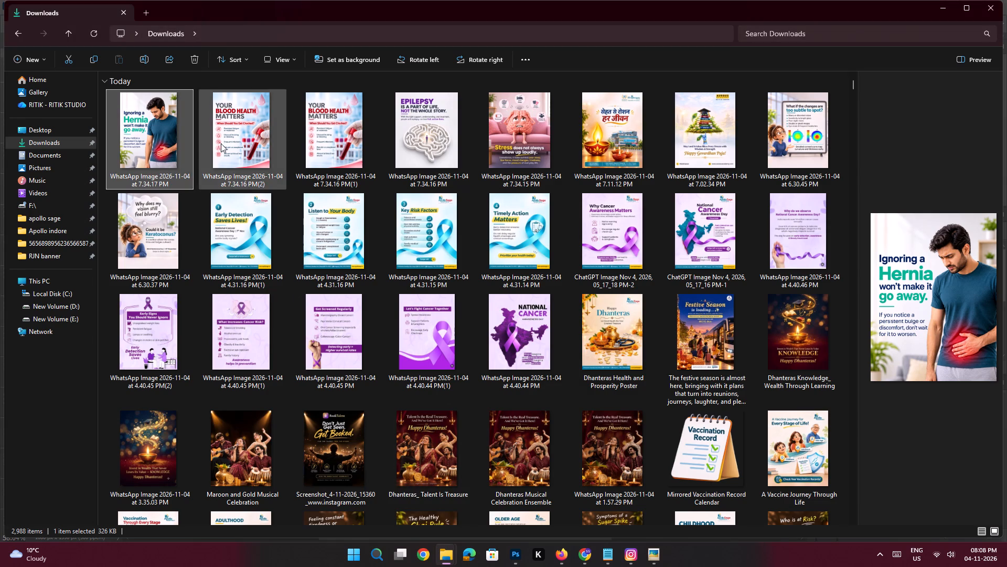
click(62, 144)
click(159, 137)
drag(152, 152, 213, 222)
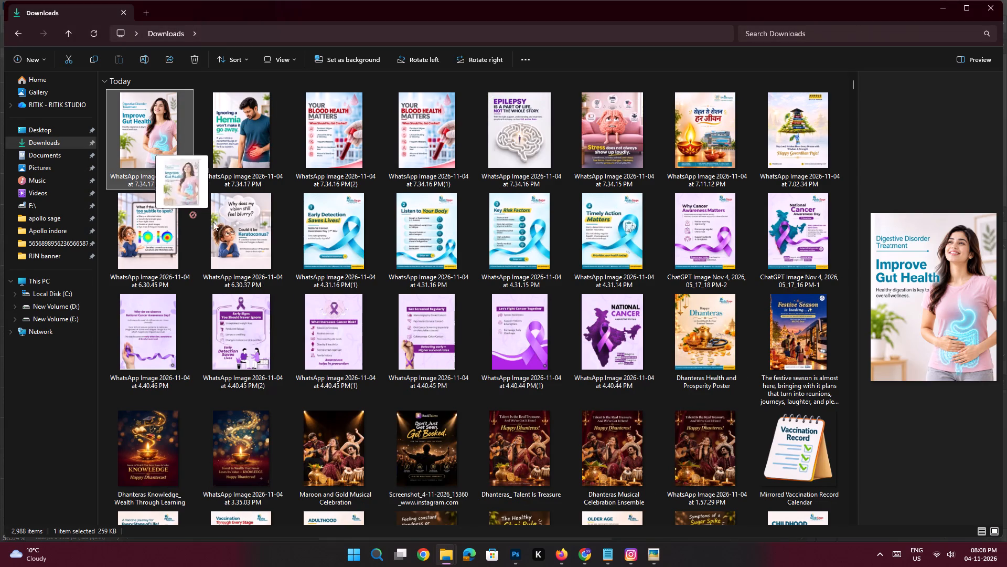
drag(213, 222, 396, 310)
key(alt+Tab)
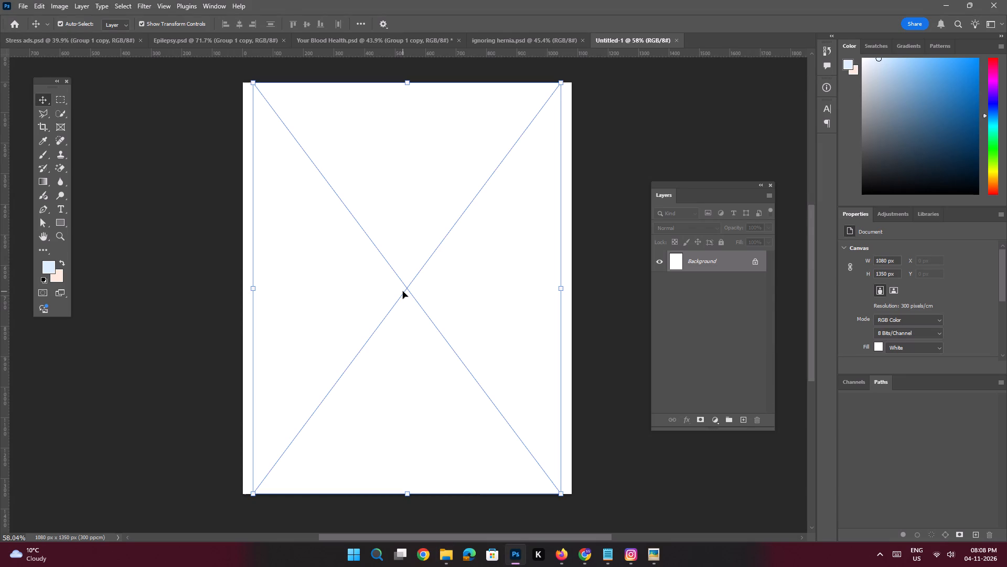
key(Return)
key(Return)
key(Return)
key(Return)
key(Return)
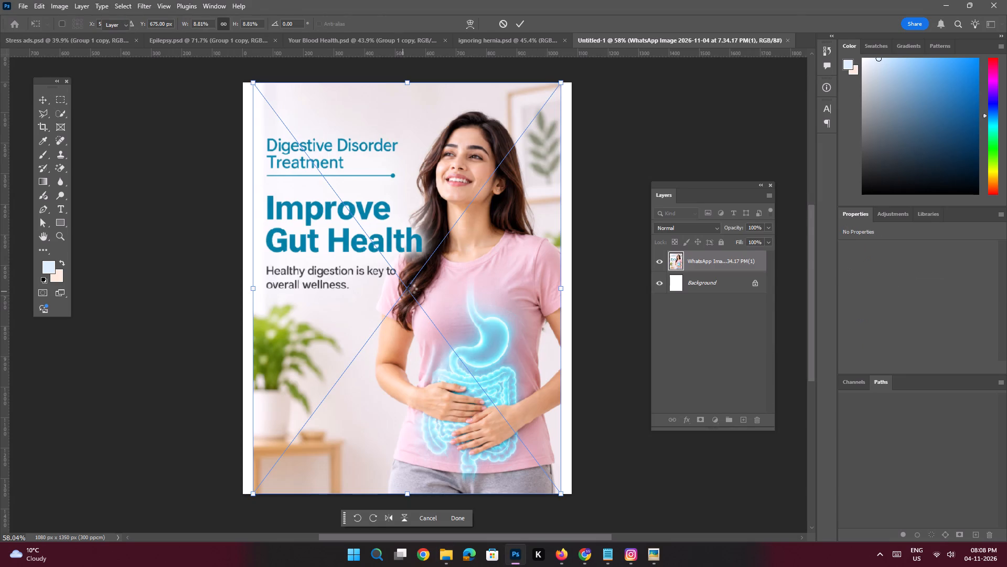
Move the placed gut health image straight down to Y 154 px, leaving room for the logo above the headline.
shift+drag(446, 275, 447, 310)
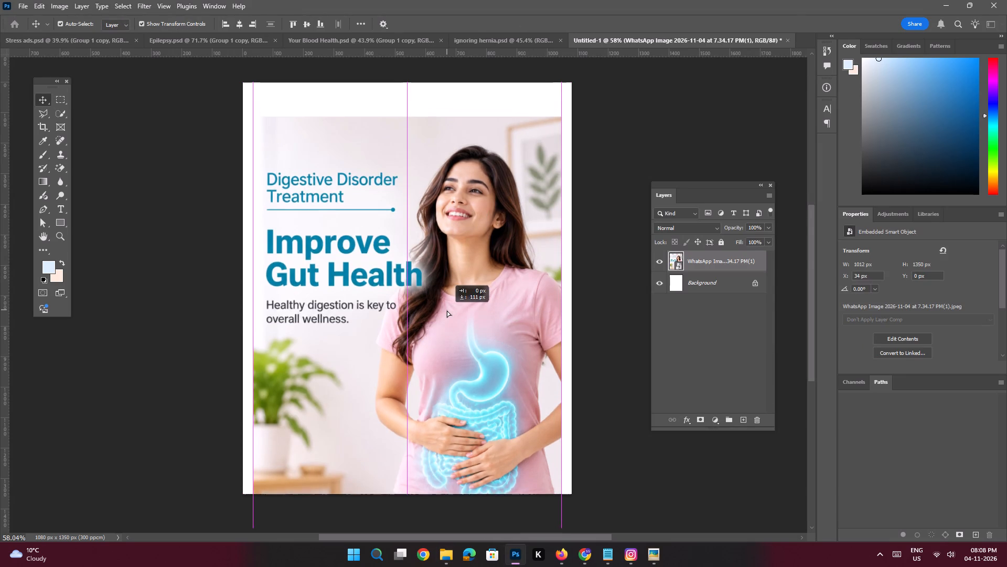
shift+drag(447, 310, 448, 323)
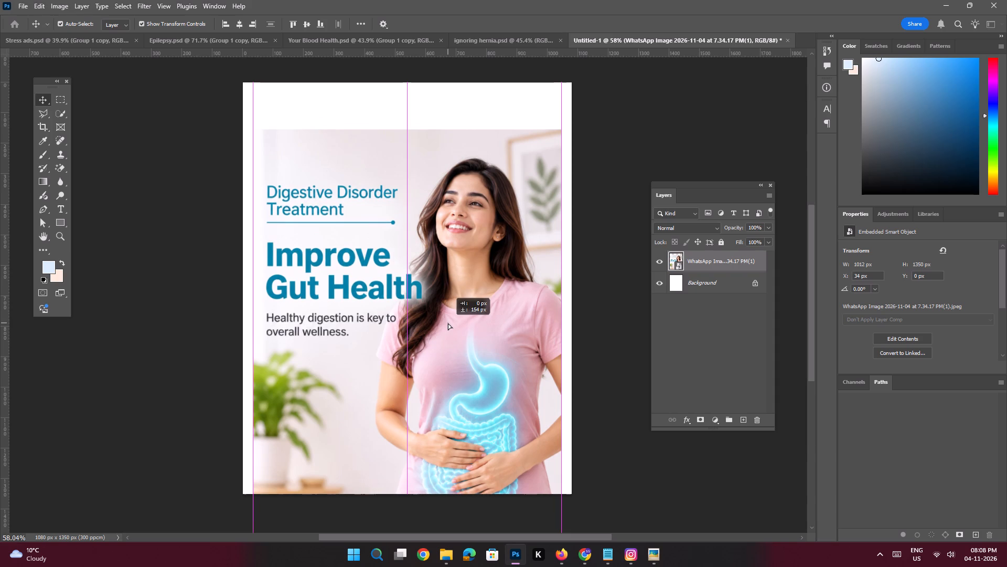
shift+drag(448, 323, 448, 323)
key(space)
key(space)
key(space)
key(space)
key(space)
drag(476, 281, 472, 287)
Select the empty top, left and right margins around the image and generatively fill them with the prompt "Fill this image".
click(61, 99)
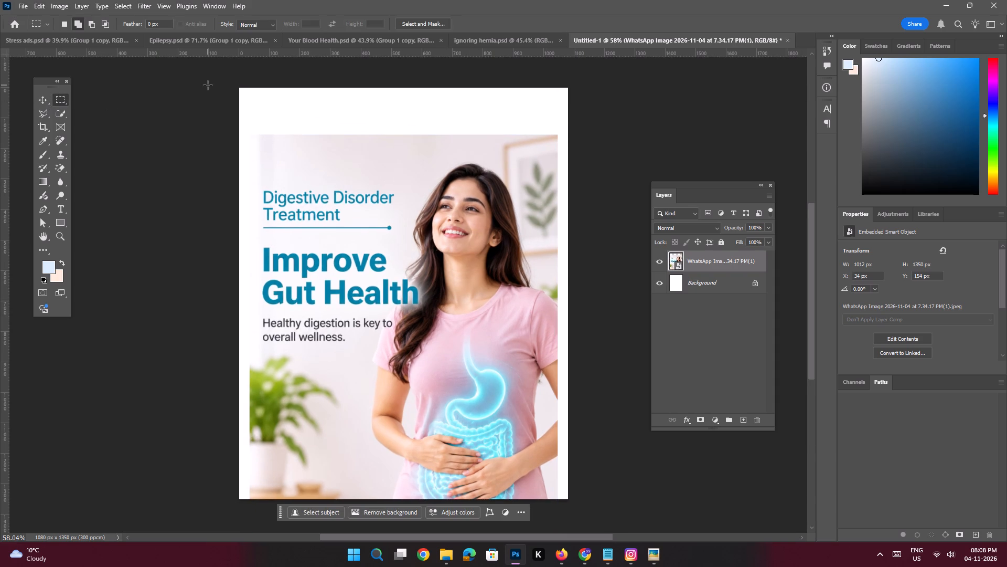
drag(214, 76, 633, 136)
shift+drag(582, 82, 556, 512)
shift+drag(229, 83, 229, 82)
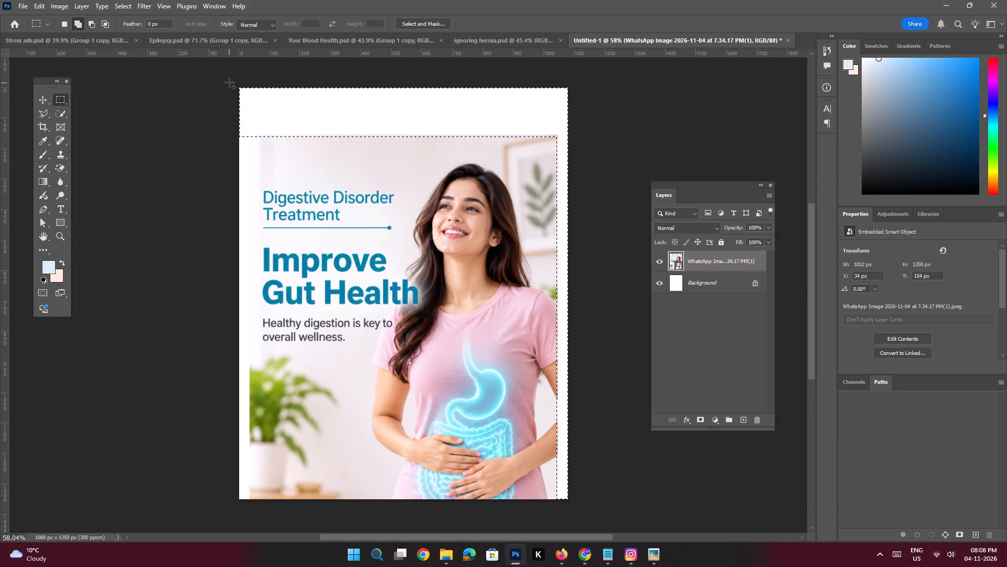
shift+drag(229, 82, 250, 523)
click(337, 513)
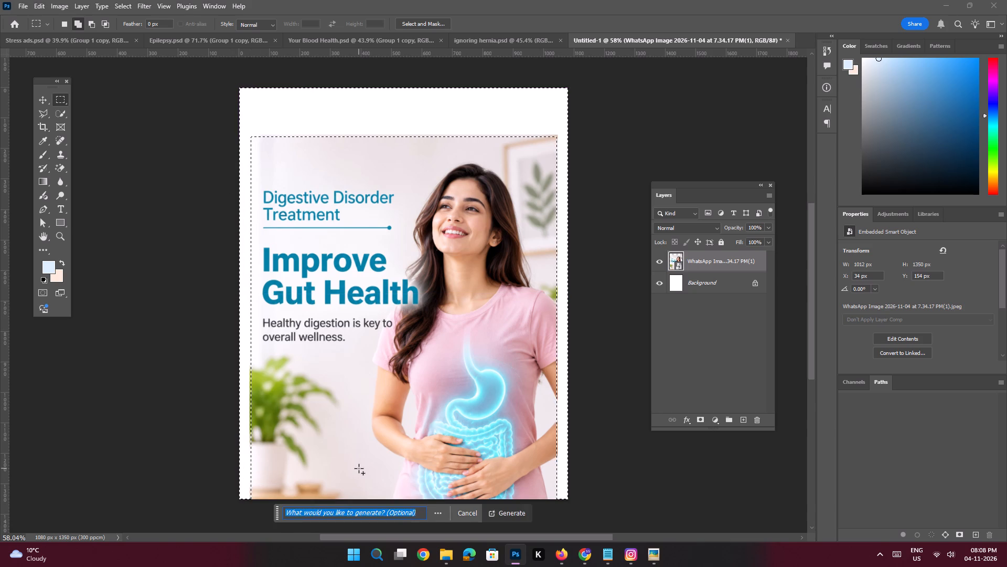
text(Fill this image)
key(space)
key(Return)
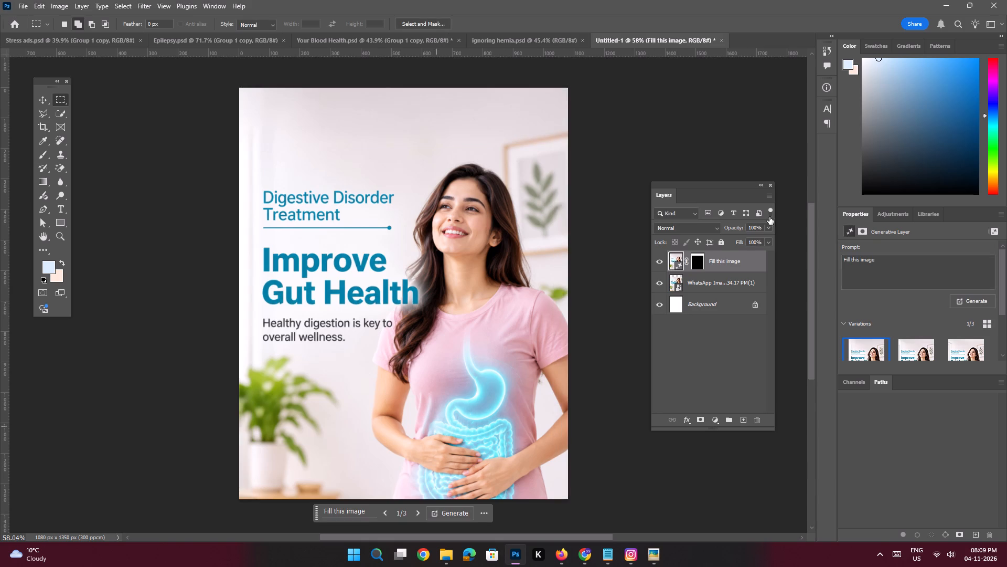
Convert the generated fill layer and the placed image layer together into one smart object.
shift+click(714, 283)
right_click(724, 267)
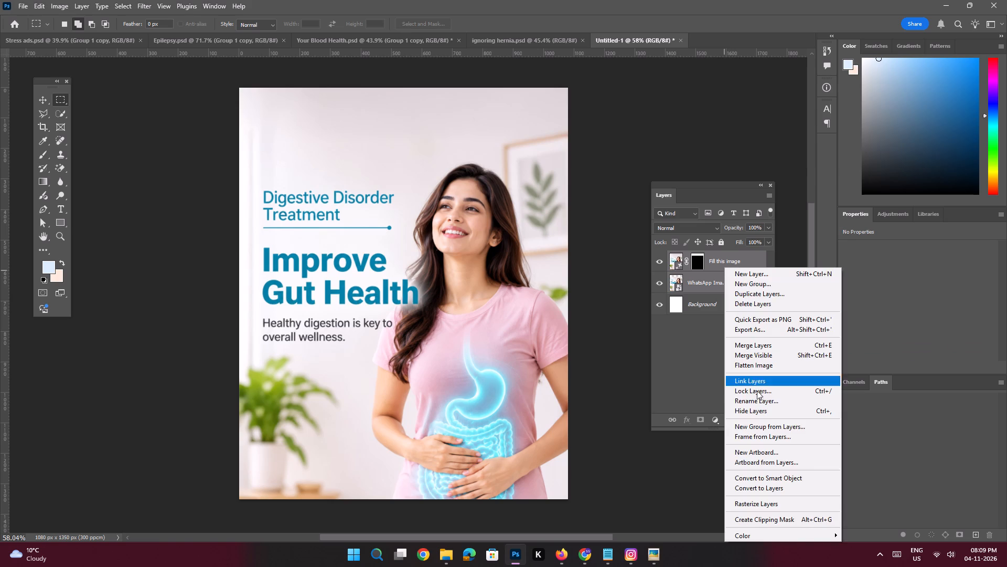
click(766, 475)
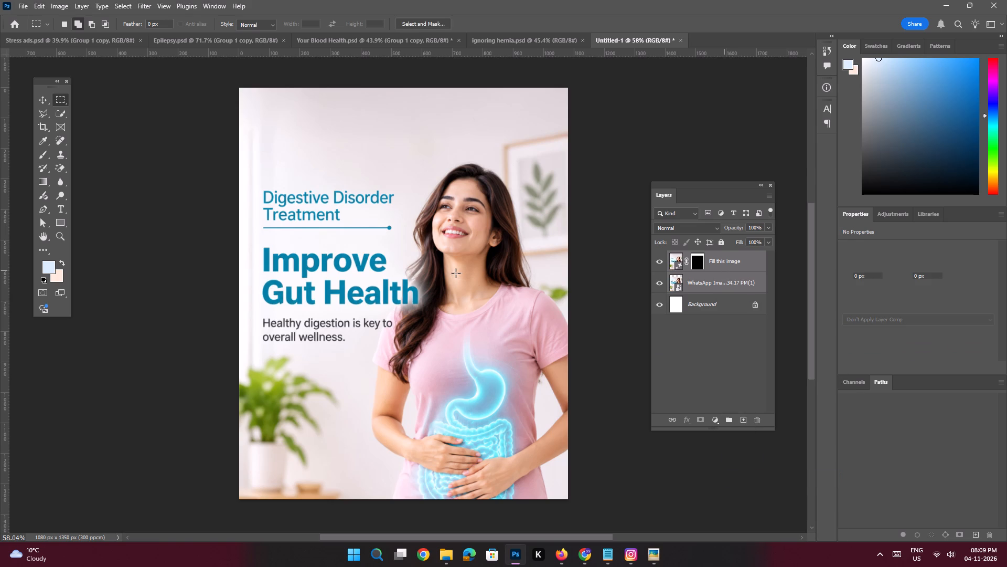
Add a guide layout with margins about 50 px inside all four canvas edges.
key(space)
ctrl+drag(461, 232, 451, 230)
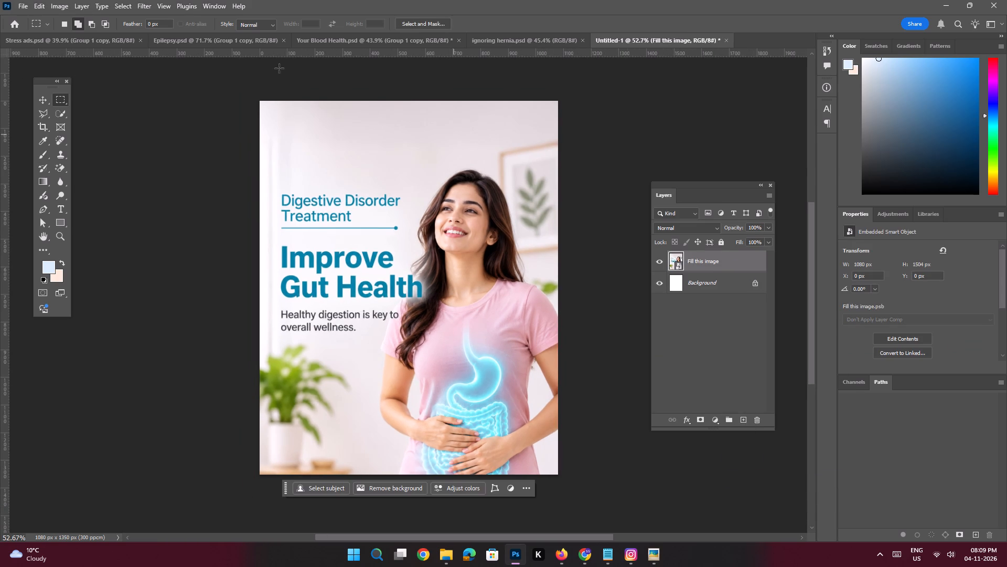
click(44, 100)
click(164, 9)
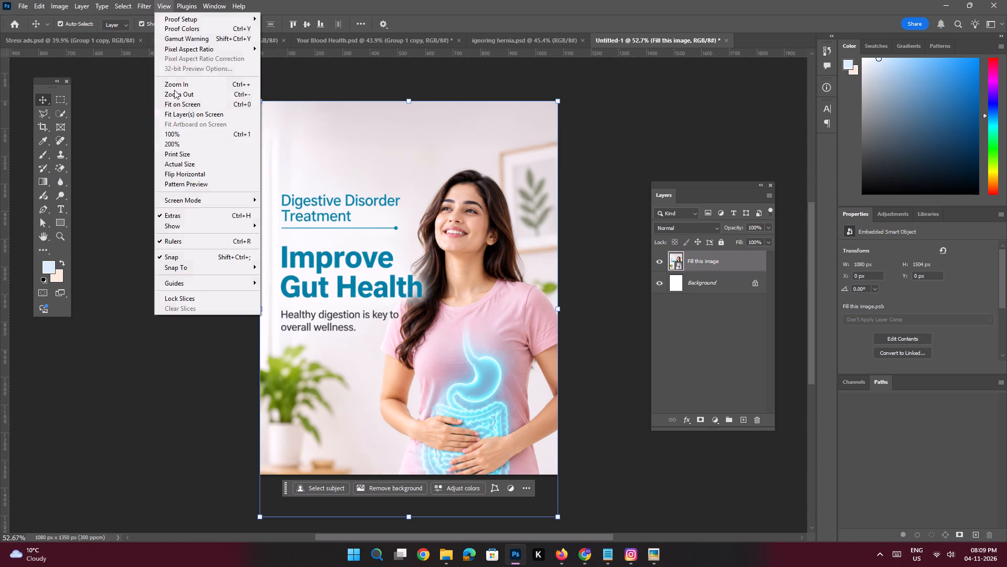
click(284, 354)
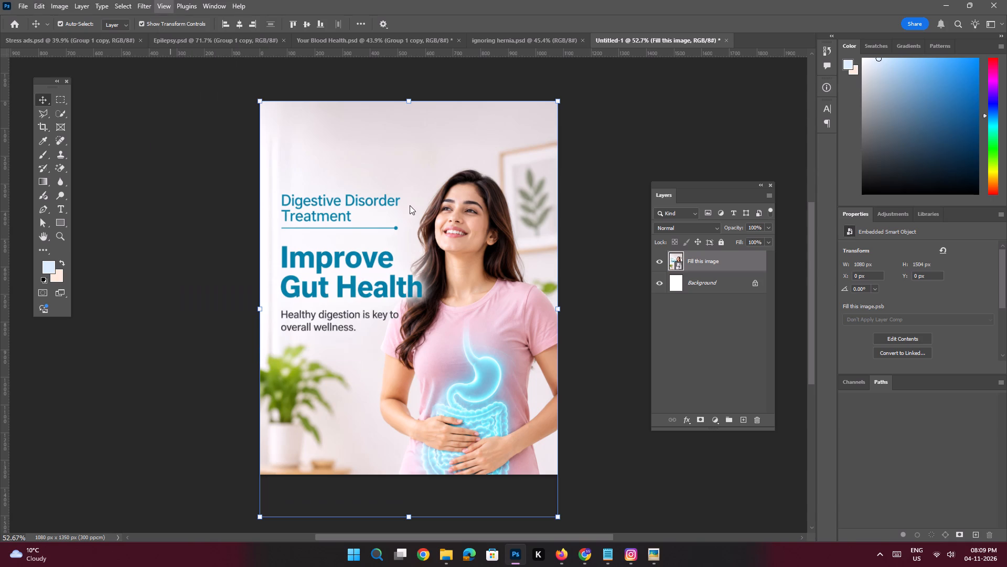
click(584, 115)
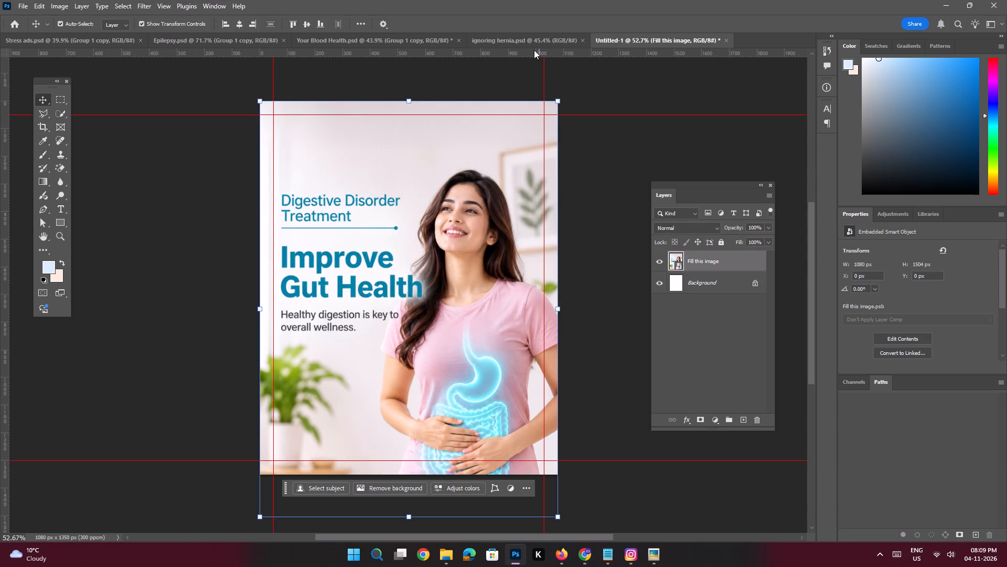
Copy the Apollo Sage Hospitals logo layer with its drop shadow from ignoring hernia.psd into the gut health poster.
click(529, 43)
click(473, 146)
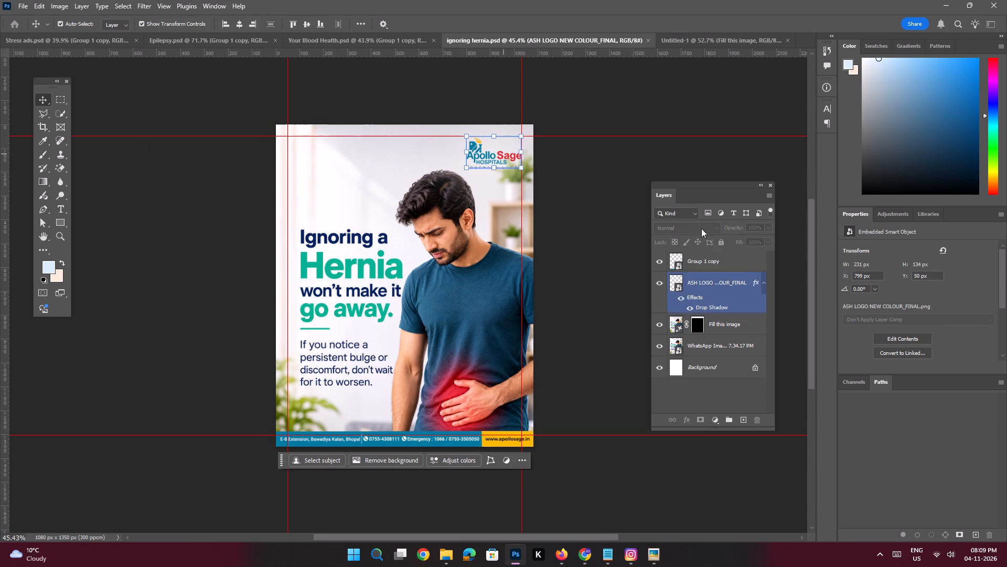
drag(717, 285, 619, 107)
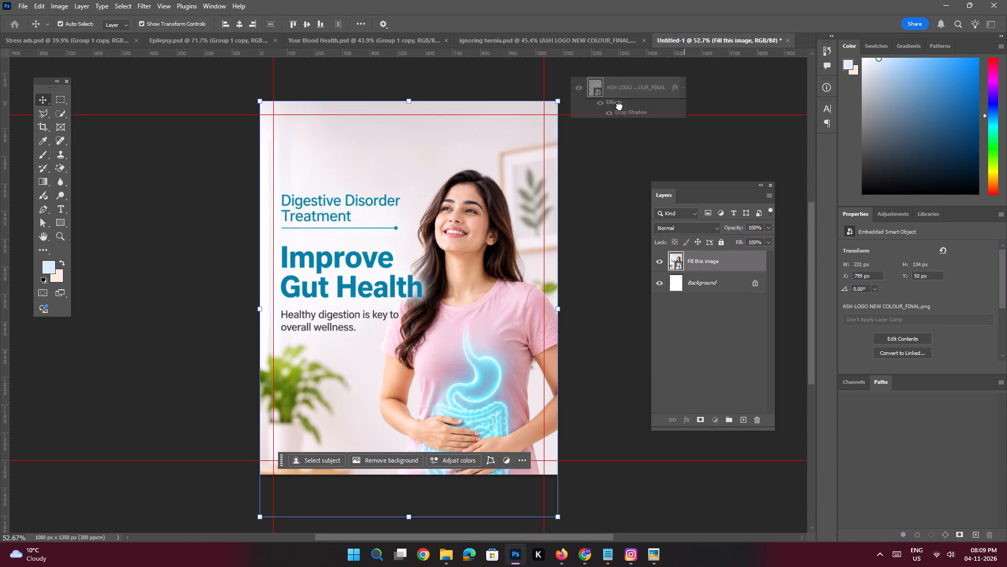
drag(619, 107, 524, 139)
Snap the logo to the upper-right margin guides of the poster at X 799 px, Y 50 px.
key(space)
ctrl+drag(522, 130, 539, 157)
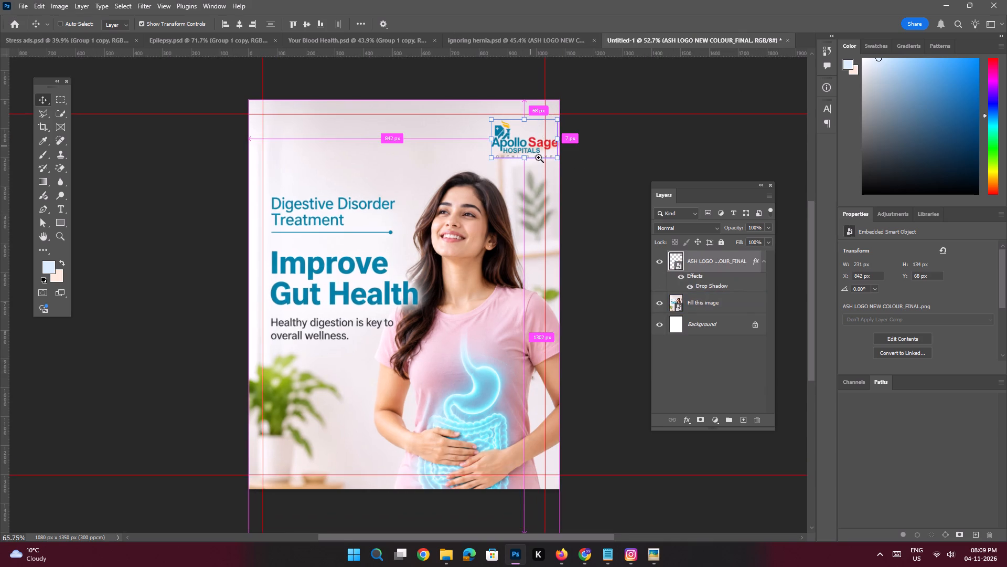
drag(491, 131, 468, 130)
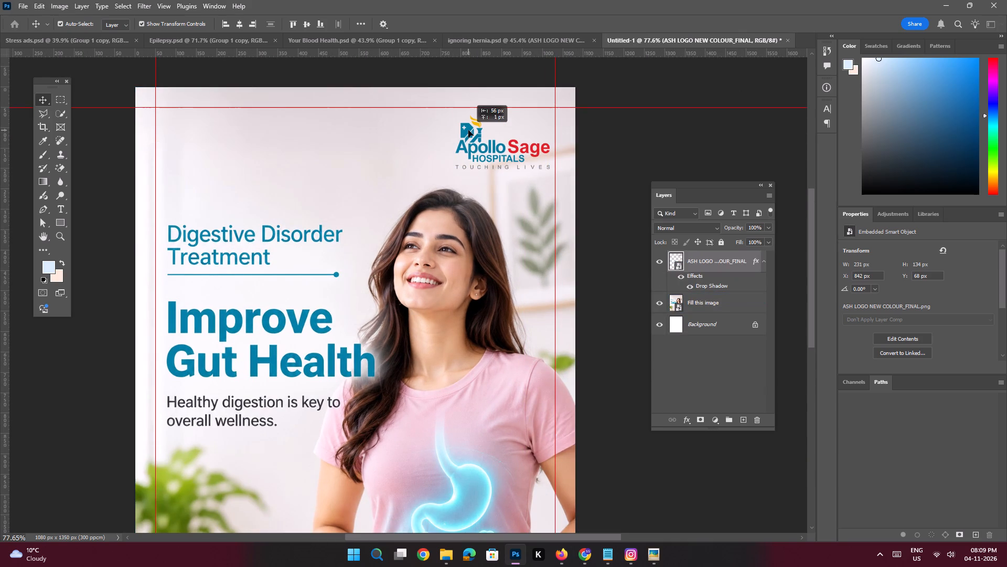
drag(468, 130, 472, 124)
key(space)
ctrl+drag(513, 135, 507, 135)
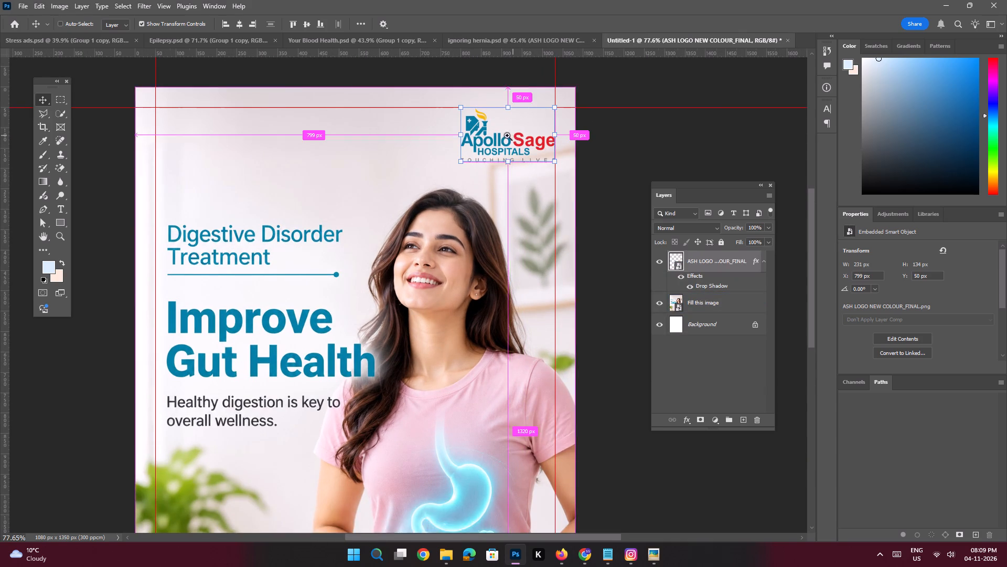
ctrl+drag(507, 135, 484, 130)
Copy the blue and yellow contact footer strip, Group 1 copy, from ignoring hernia.psd onto the lower part of the gut health poster.
click(486, 46)
key(space)
key(space)
key(space)
drag(365, 335, 366, 324)
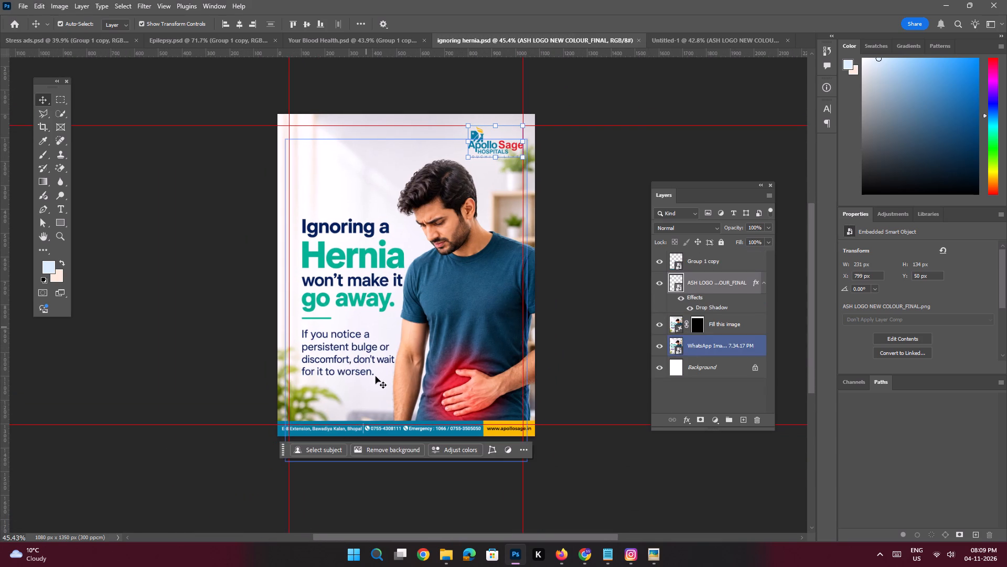
click(373, 429)
drag(709, 259, 427, 390)
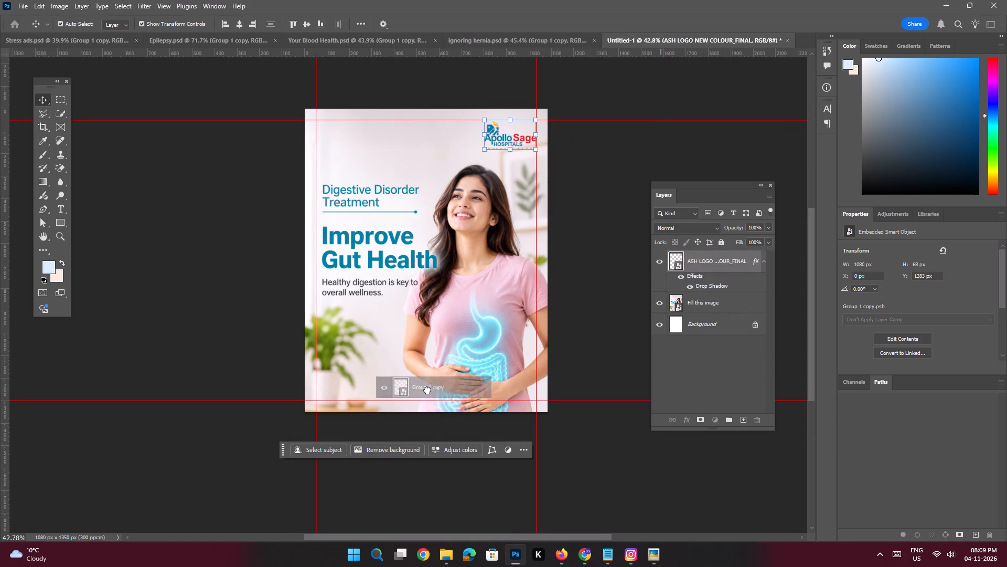
drag(427, 390, 423, 392)
Align the footer strip horizontally centred and to the canvas bottom, and nudge it down 1 px to Y 1284 px.
double_click(237, 25)
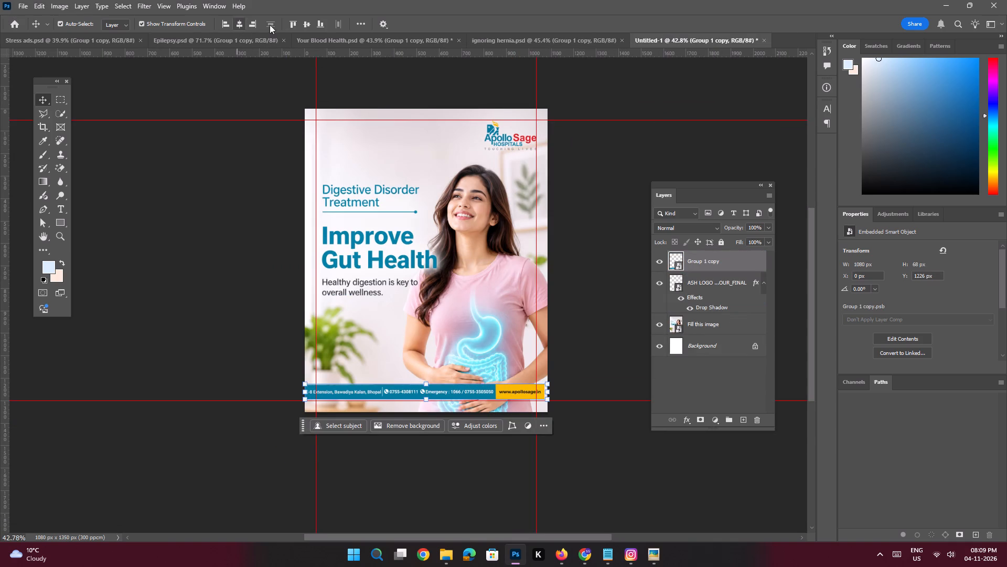
click(319, 25)
click(209, 246)
click(390, 407)
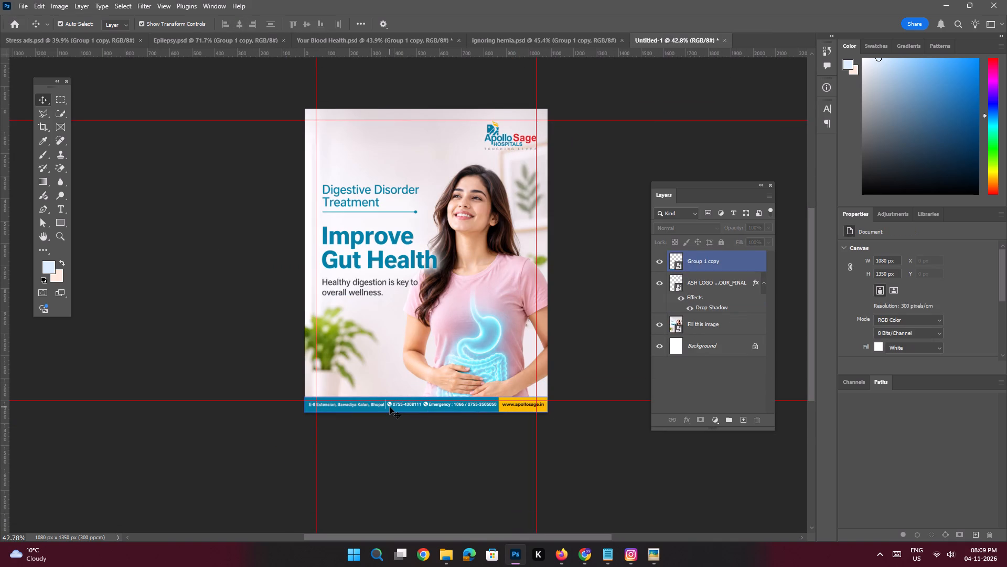
key(Down)
Save the poster as a Photoshop document named "Improve gut health" in the apollo sage folder.
key(ctrl+s)
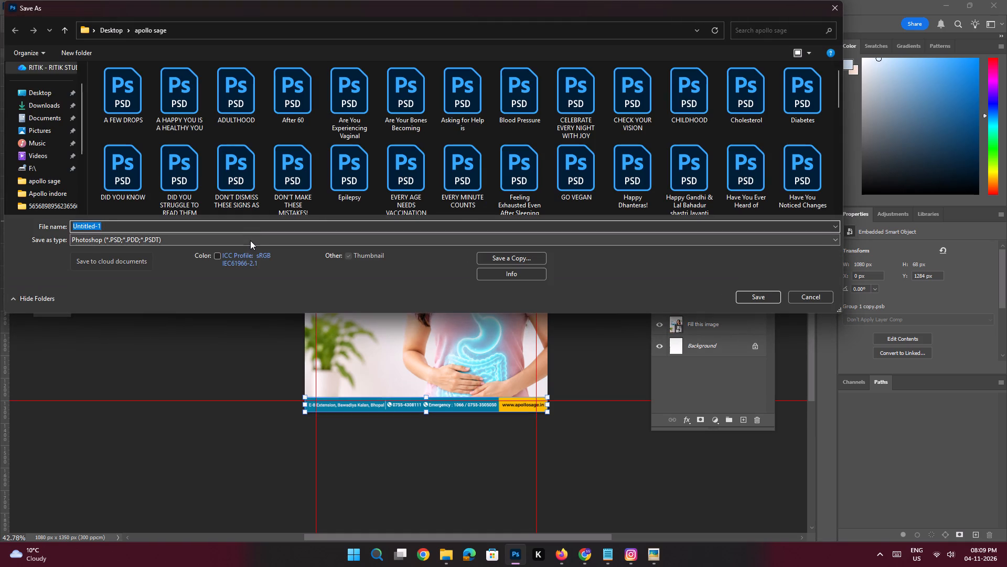
text(Im)
text(prove)
key(space)
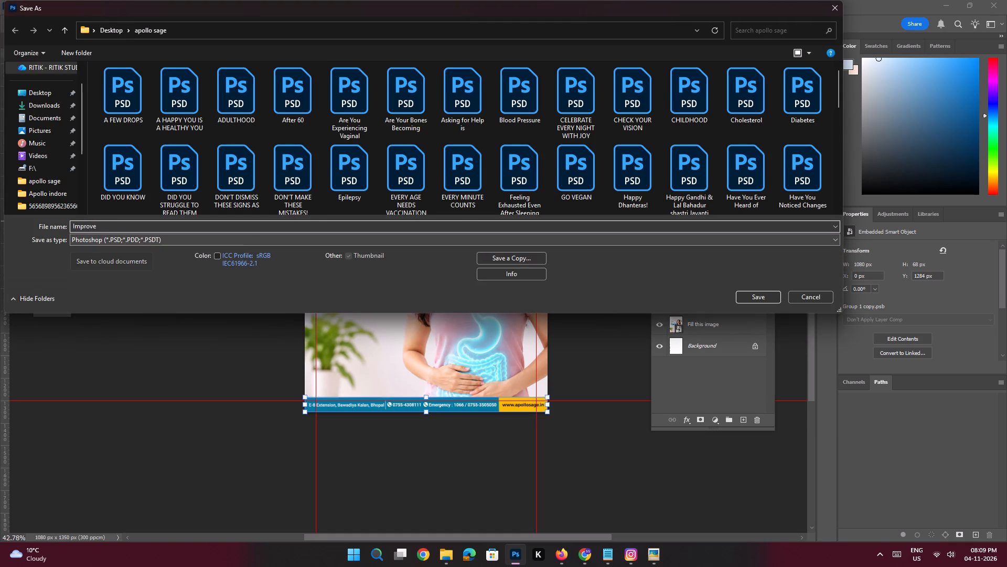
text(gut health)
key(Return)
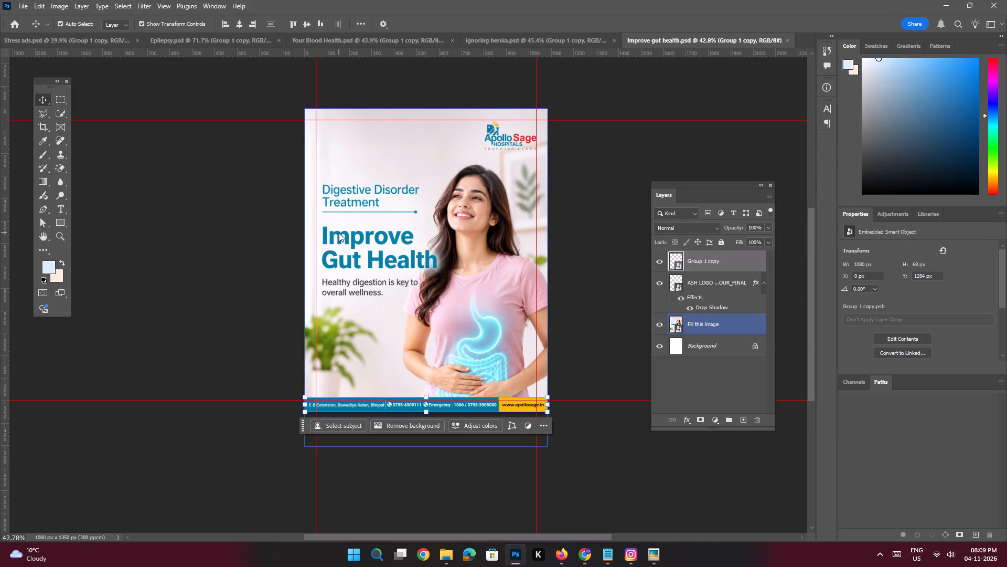
Export the gut health poster as a 1080 x 1350 px PNG at 100% scale.
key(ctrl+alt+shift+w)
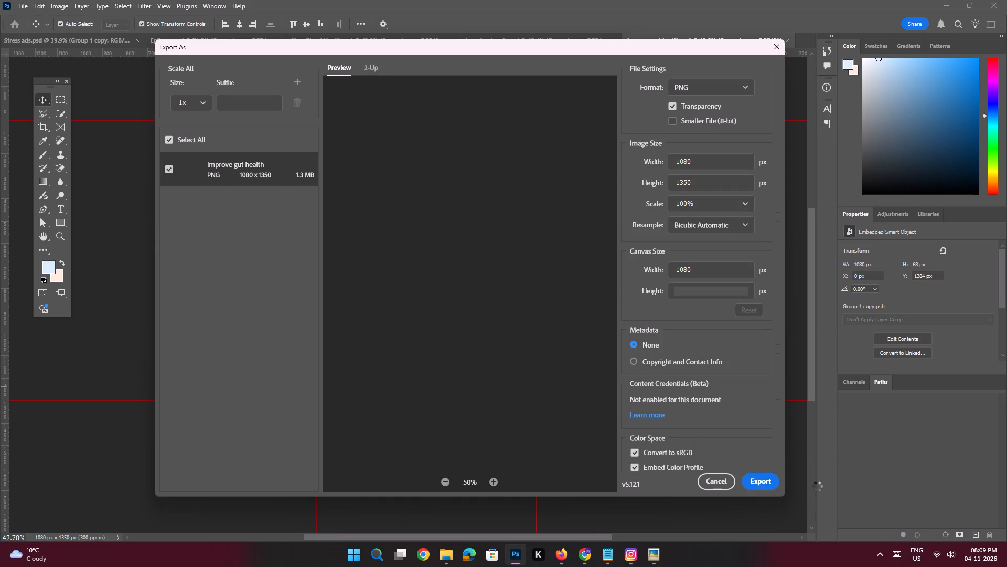
click(763, 481)
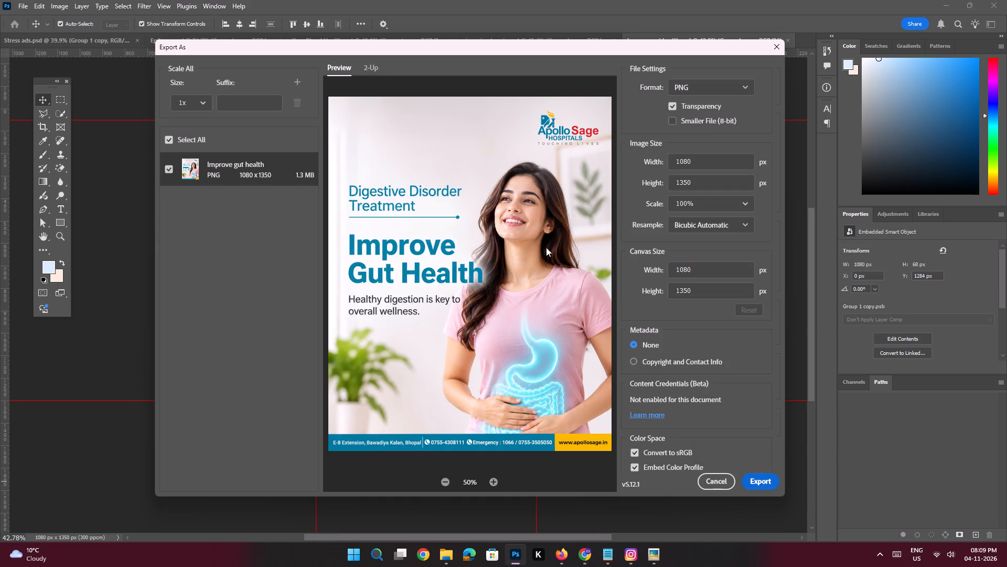
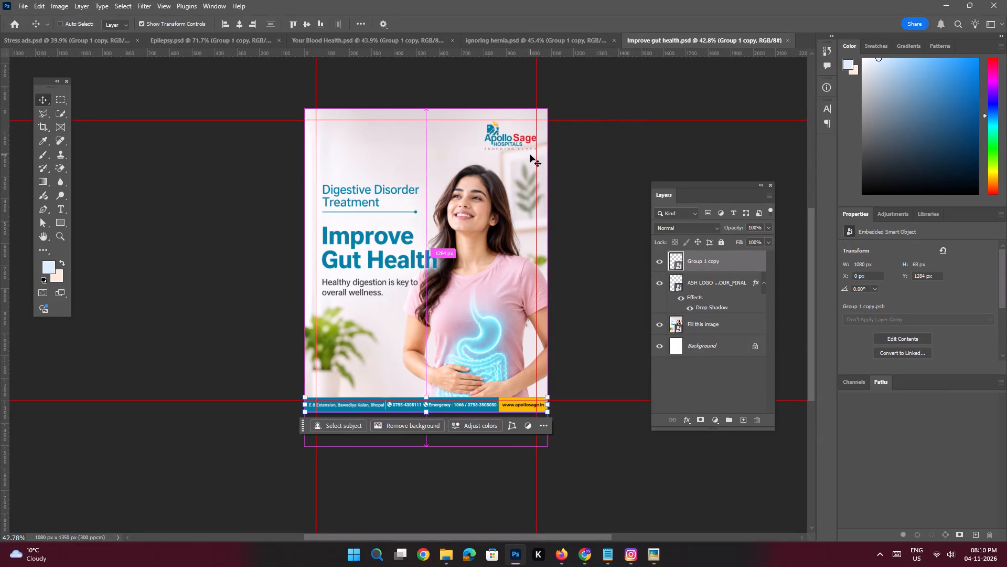
Open the setup for a new blank document to begin the next poster.
key(ctrl+n)
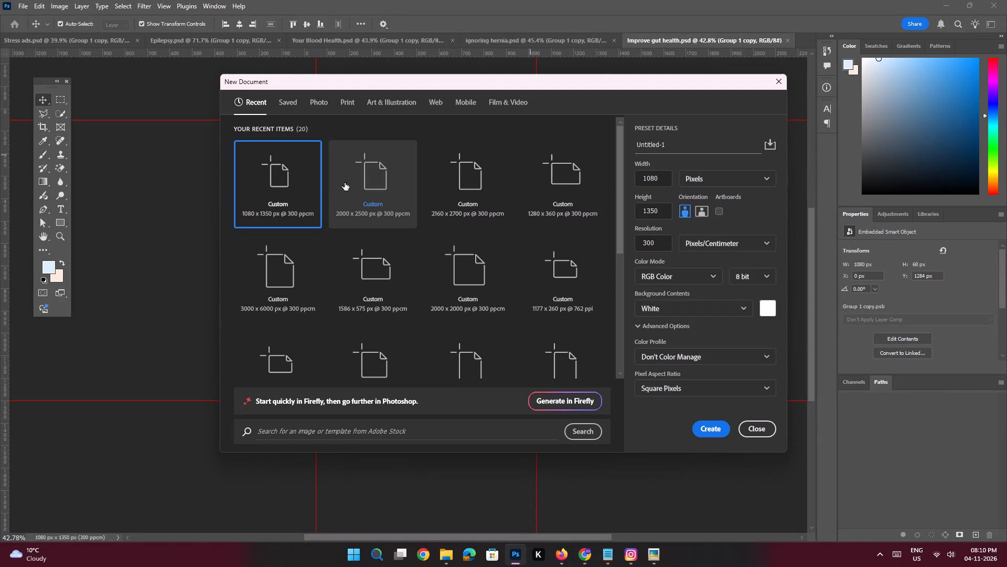
Create a new 1080 x 1350 px document at 300 pixels per centimetre from the recent preset.
double_click(276, 195)
Place the "We Take Care of Your Health" family image, WhatsApp Image 2026-11-04 at 7.34.17 PM(2), from Downloads into the new document.
key(space)
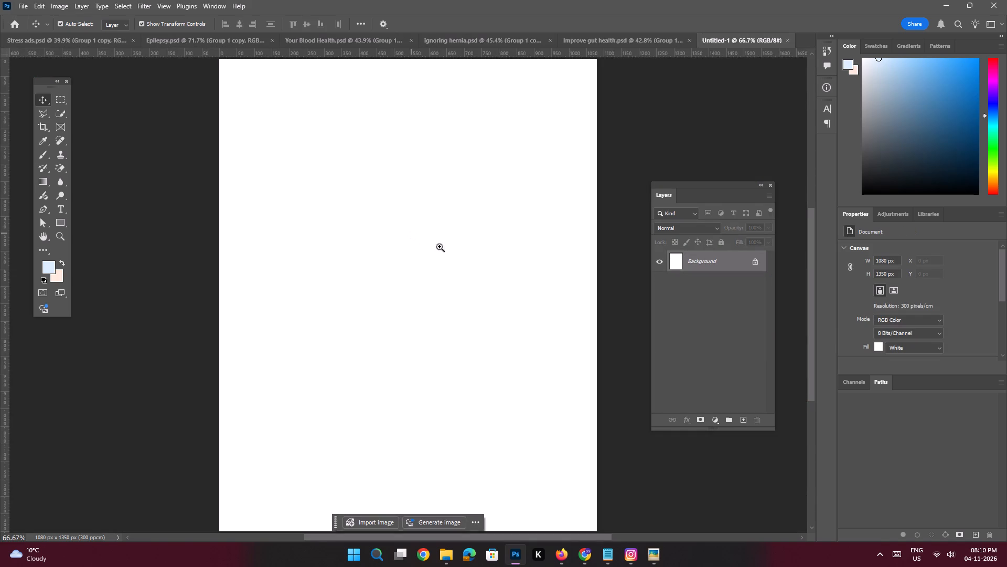
ctrl+drag(440, 247, 423, 245)
click(44, 102)
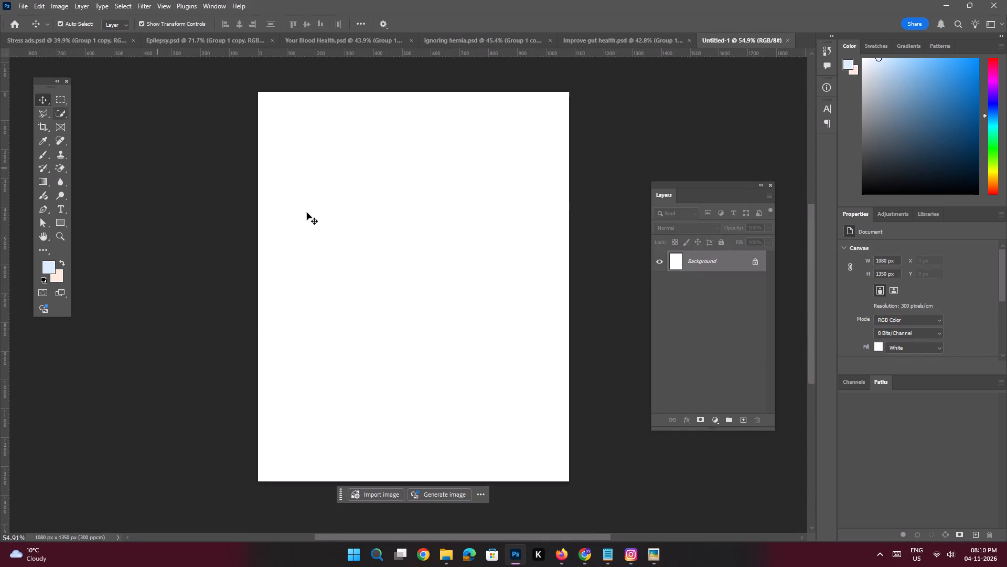
key(alt+Tab)
alt+click(633, 225)
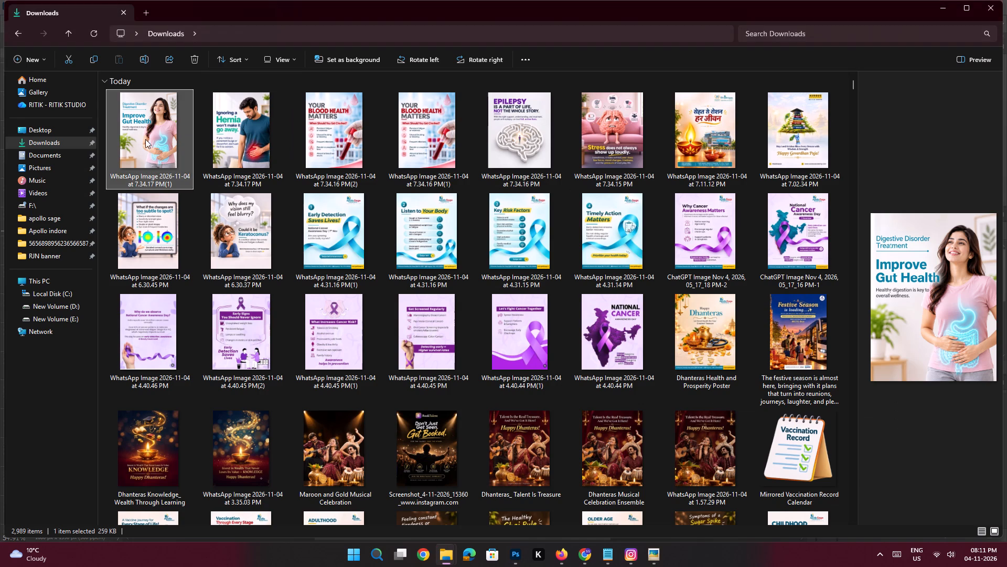
click(65, 143)
click(147, 140)
drag(149, 152, 153, 160)
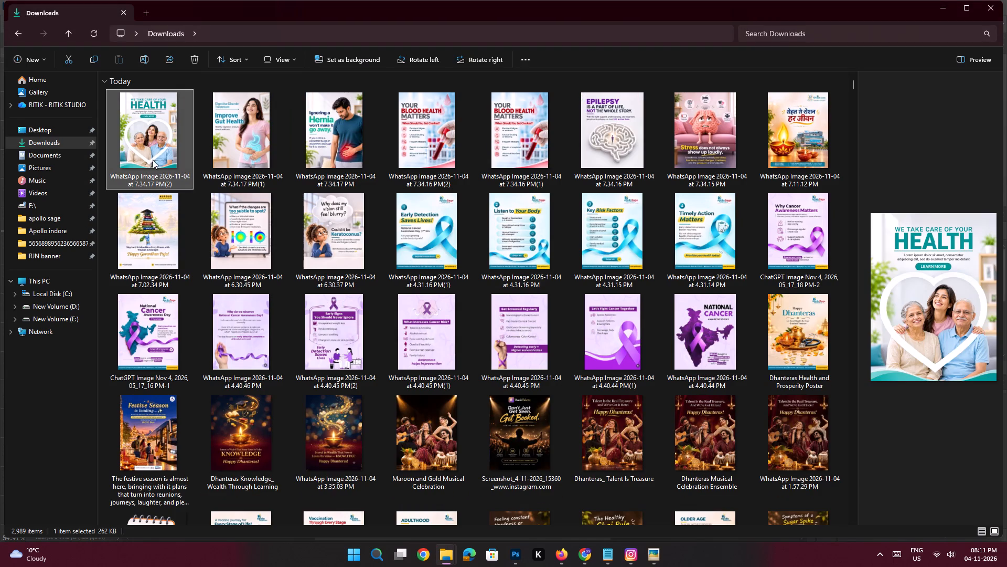
drag(153, 160, 358, 314)
key(alt+Tab)
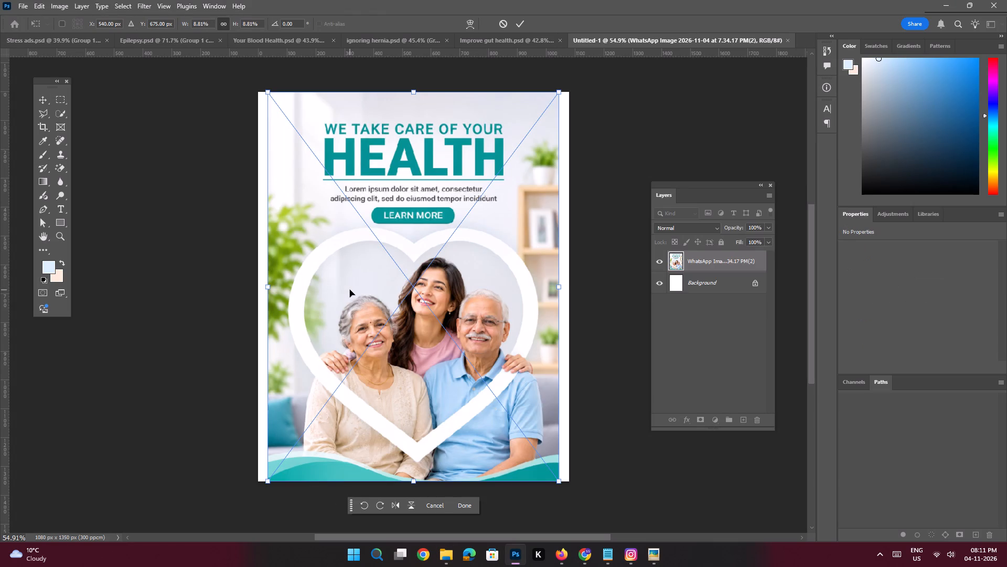
key(Return)
key(Return)
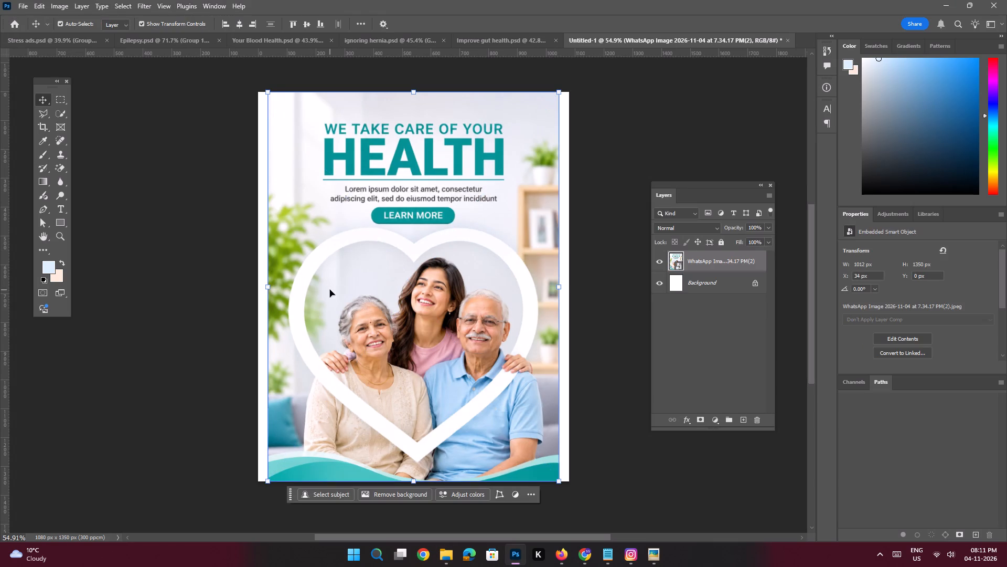
Move the placed health image straight down to Y 78 px, keeping it horizontally centred on the canvas.
shift+drag(416, 278, 418, 303)
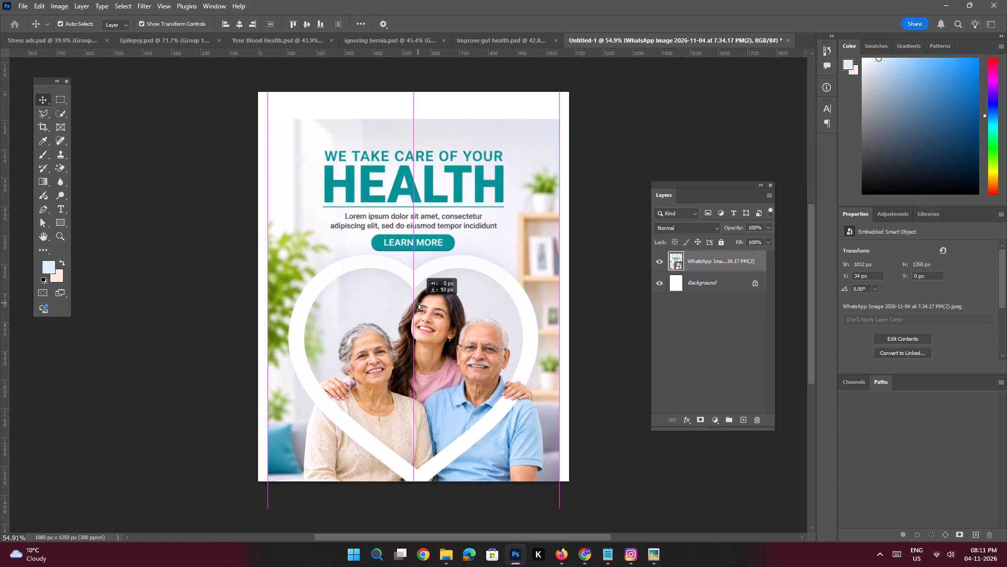
shift+drag(418, 303, 419, 299)
Select the blank white strips along the canvas's top, right and left edges as one combined rectangular selection, slightly overlapping the image.
key(space)
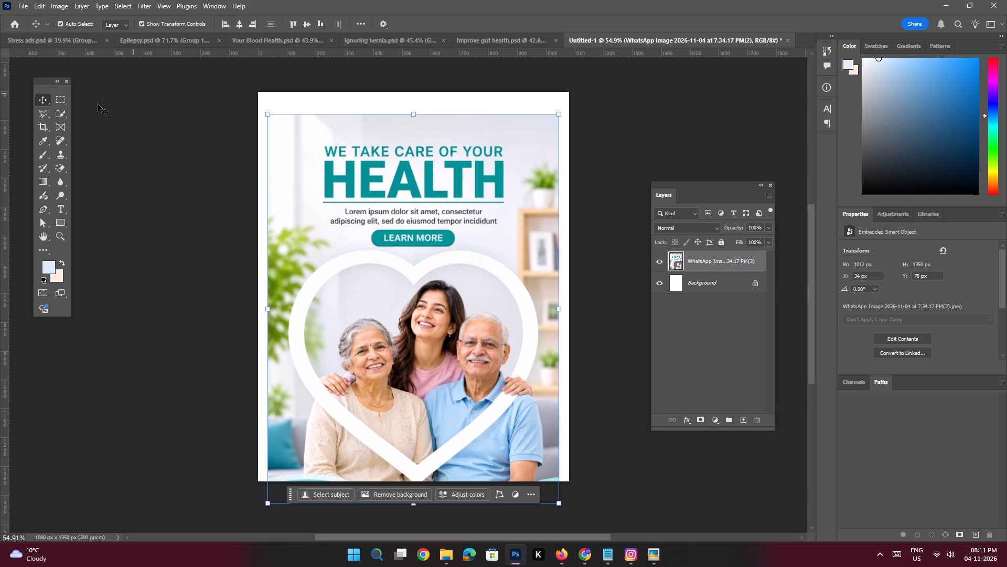
click(63, 101)
drag(234, 83, 474, 103)
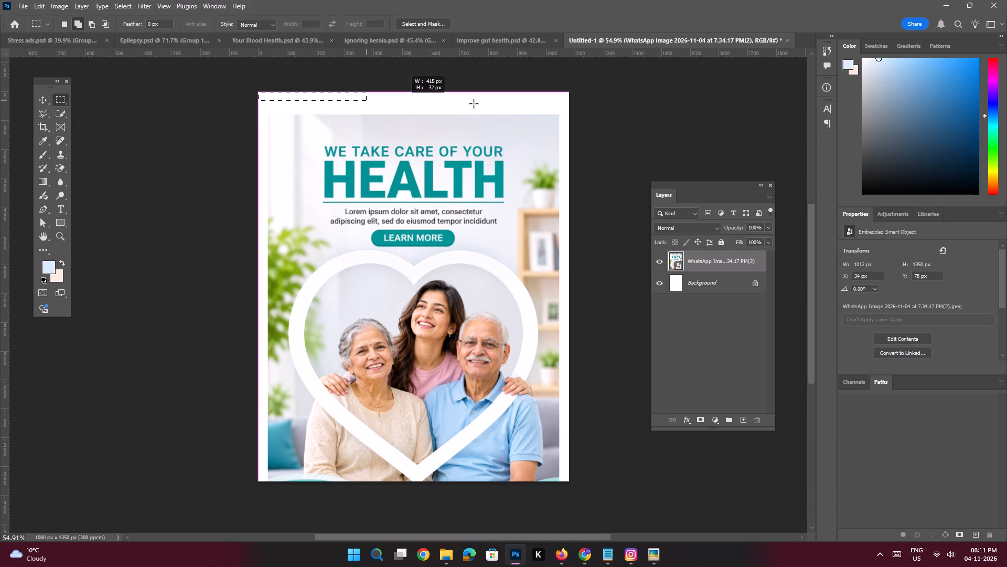
drag(474, 103, 591, 117)
shift+drag(596, 88, 563, 447)
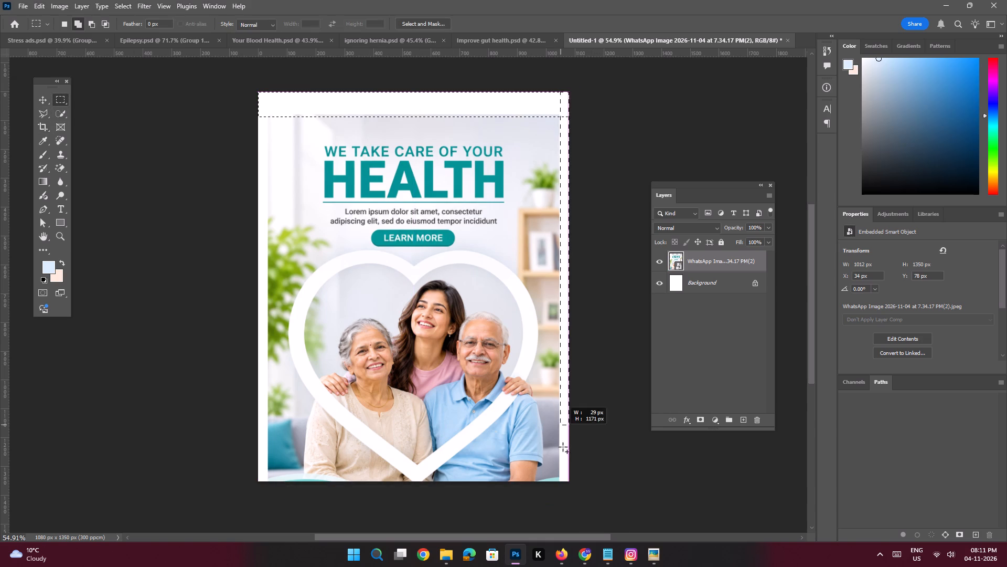
shift+drag(563, 447, 559, 490)
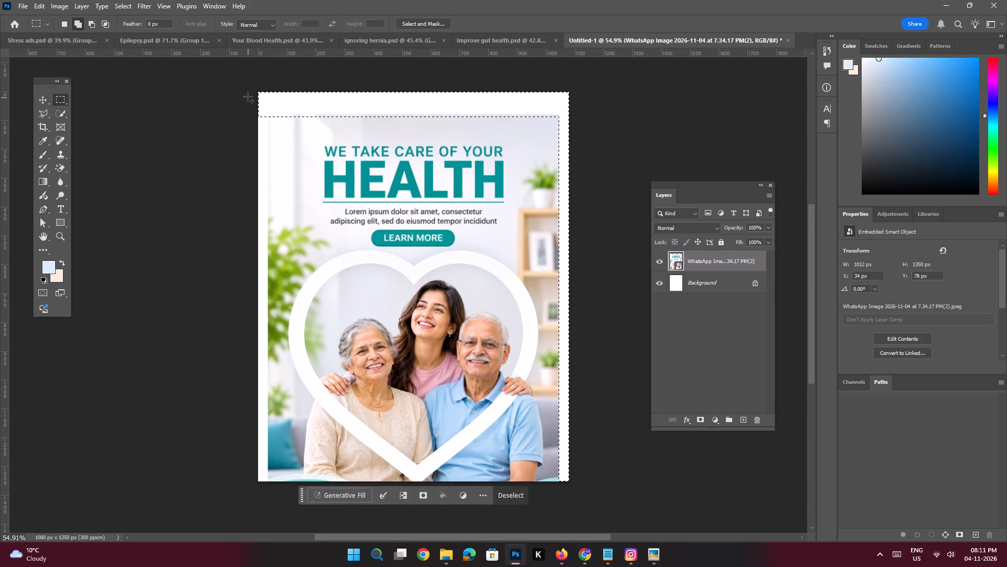
shift+drag(248, 89, 267, 338)
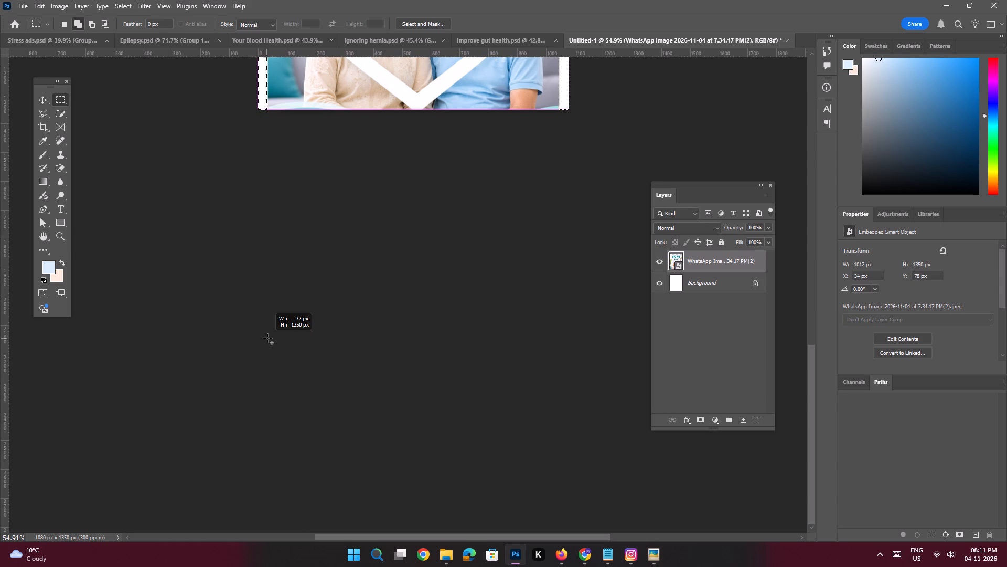
shift+drag(267, 338, 269, 340)
Run Generative Fill on the selected blank edges with the prompt "Fill this image".
click(334, 124)
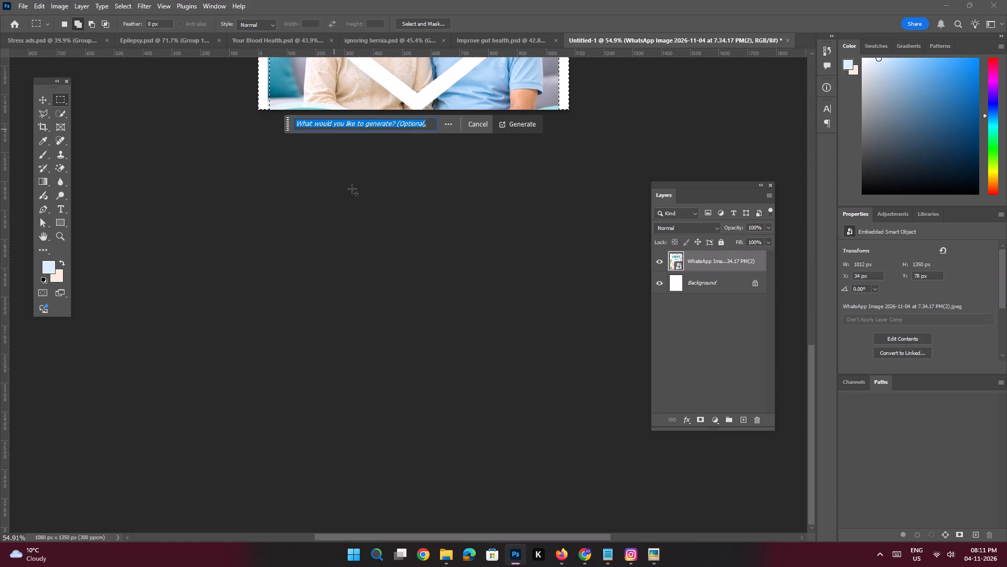
text(Fill thi)
text(s image)
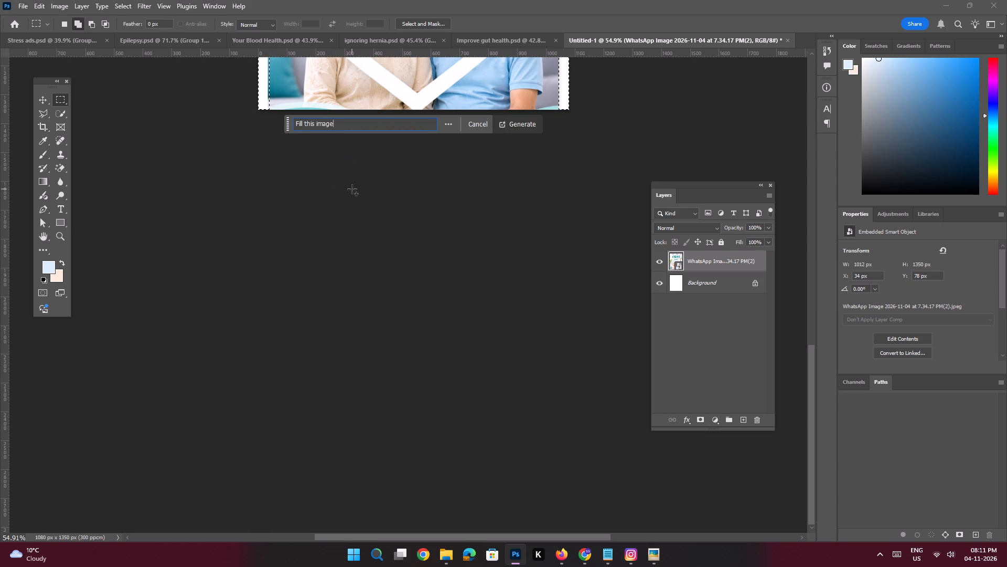
key(space)
key(Return)
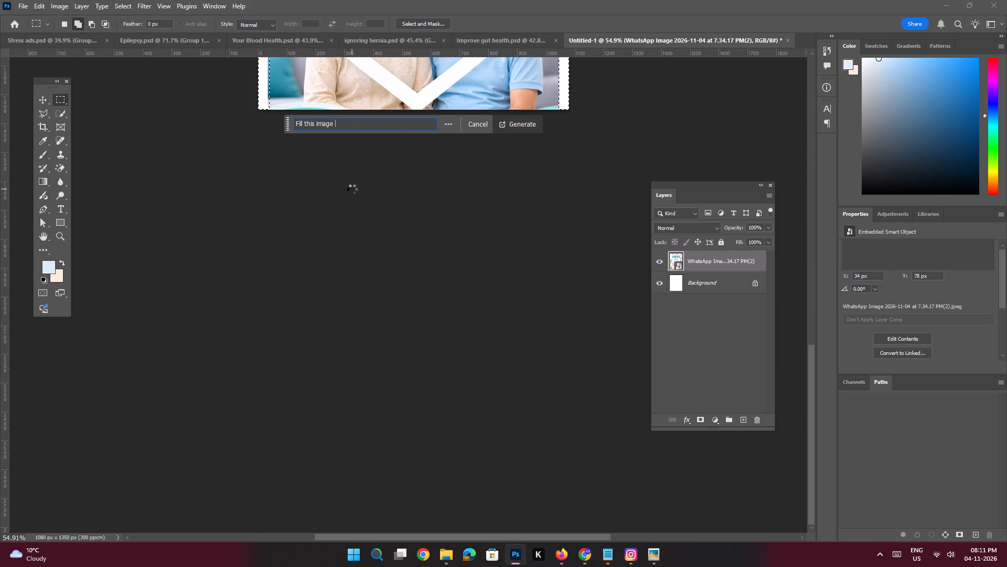
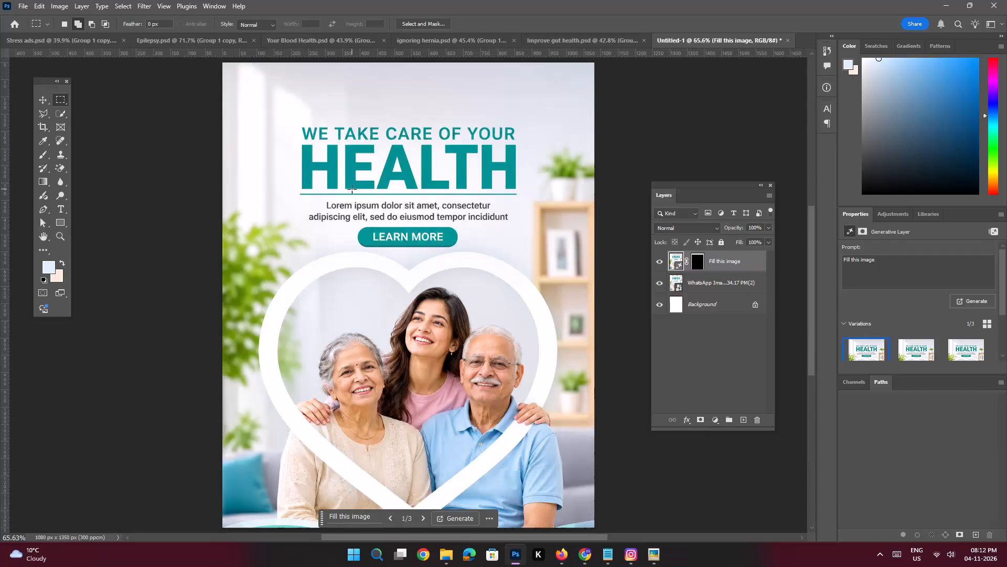
Combine the generated "Fill this image" layer and the placed WhatsApp family image layer into one Smart Object.
shift+click(715, 282)
right_click(716, 264)
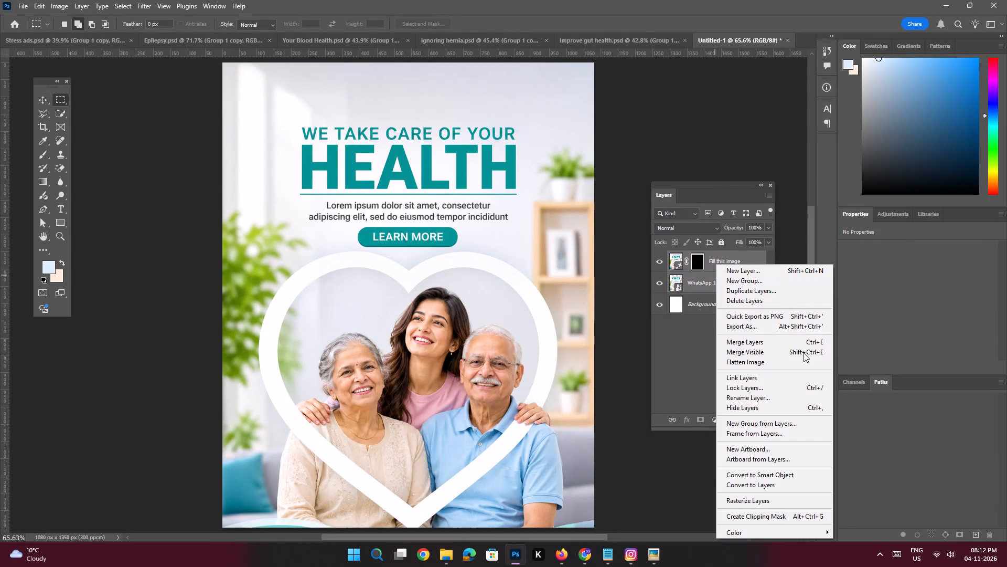
click(781, 471)
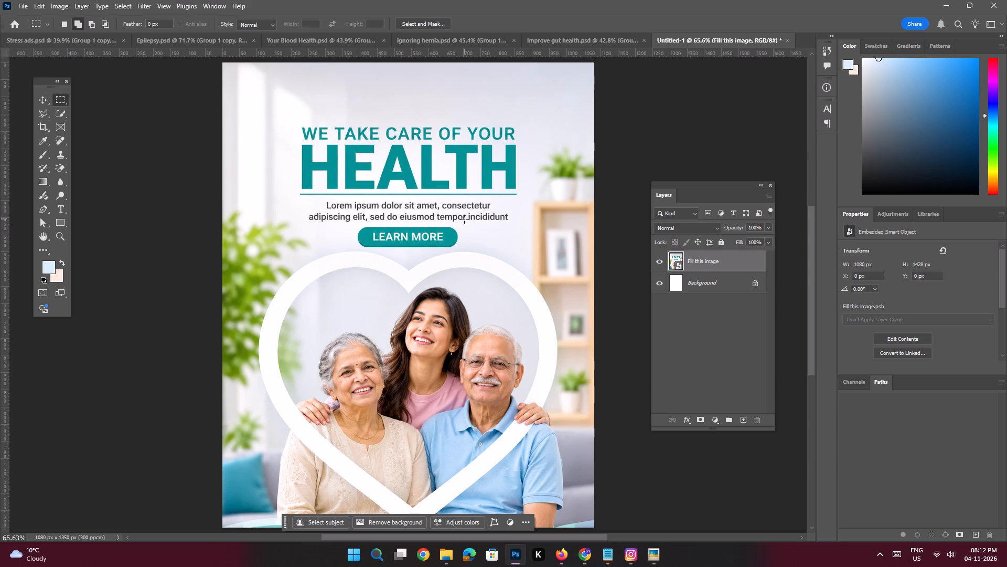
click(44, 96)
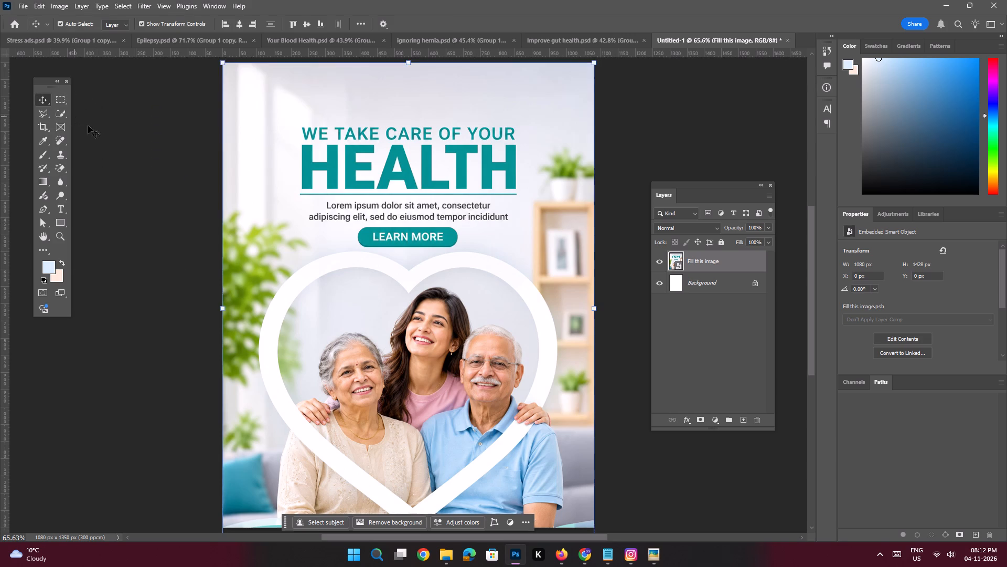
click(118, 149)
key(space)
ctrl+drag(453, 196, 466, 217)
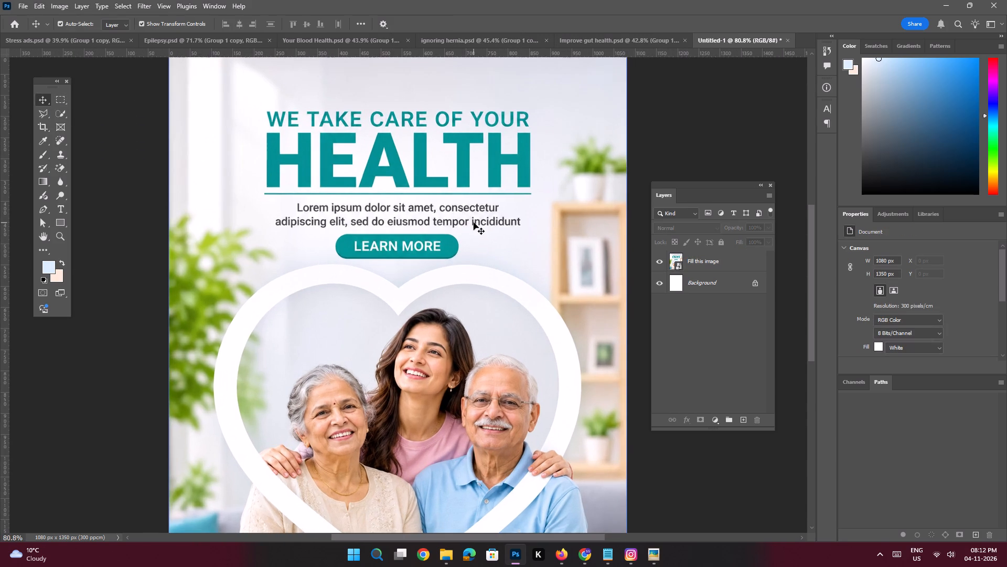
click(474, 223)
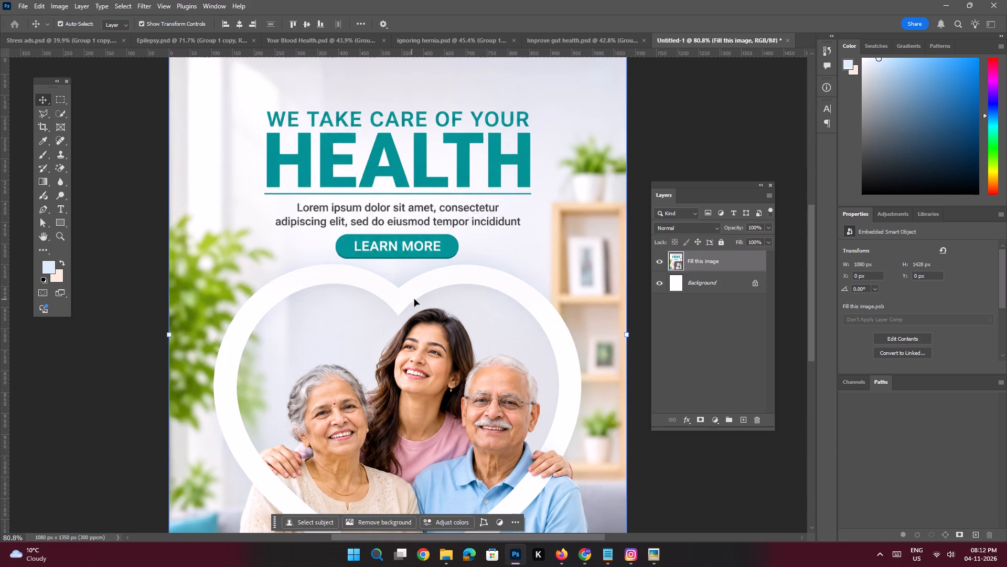
Close the Improve gut health.psd poster document.
click(557, 40)
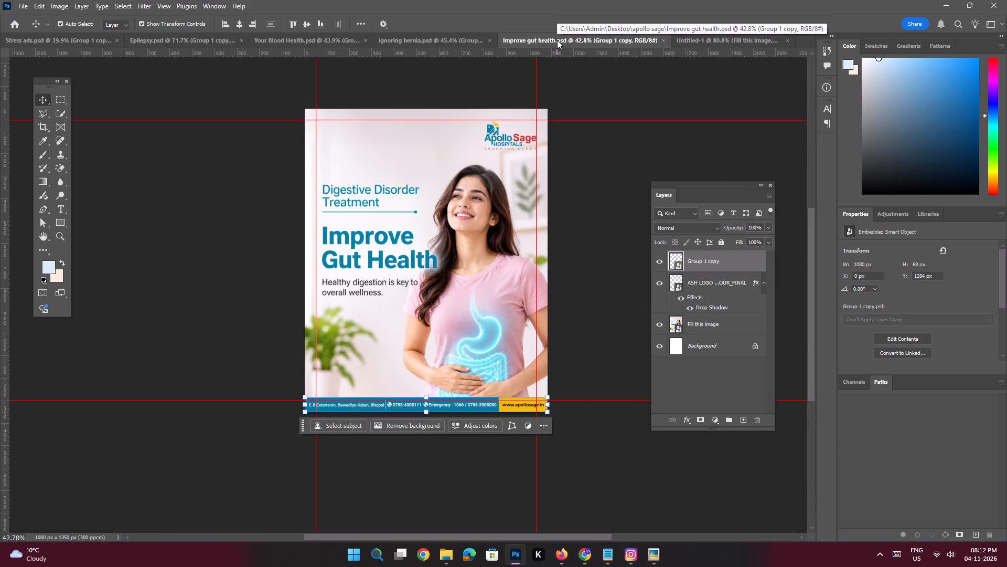
click(663, 40)
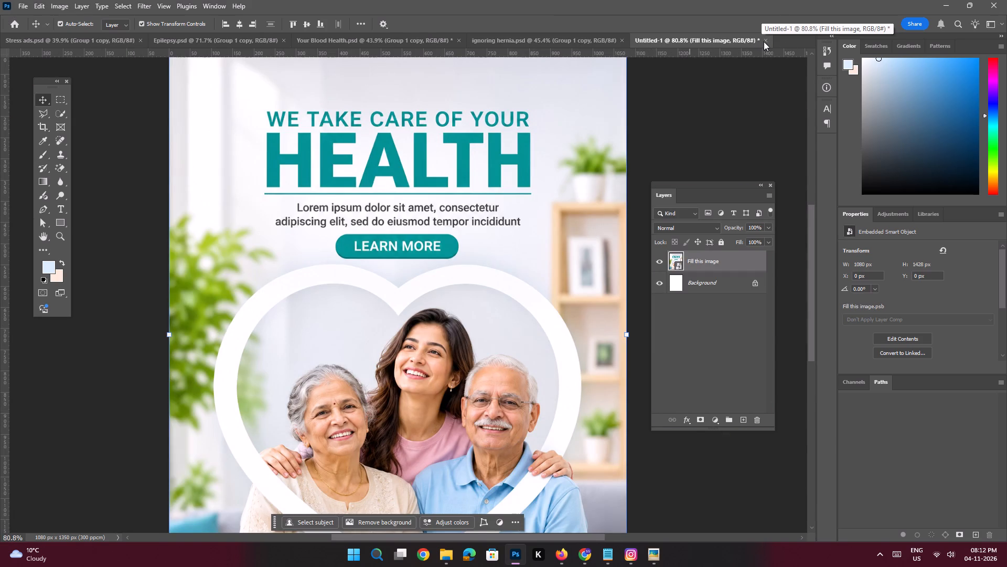
Save the untitled family poster as a Photoshop file named "We take care of health" in the Desktop's apollo sage folder.
key(ctrl+s)
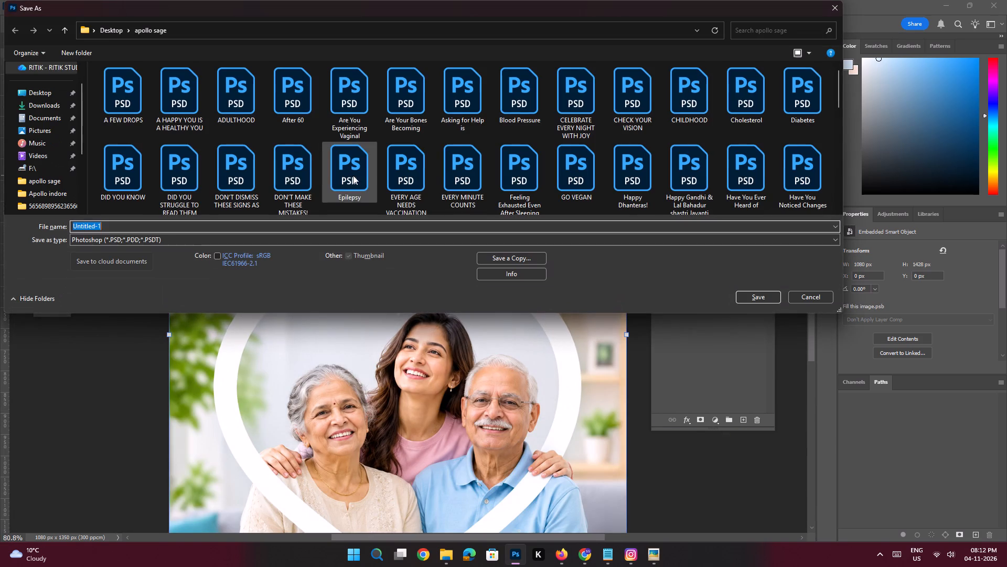
text(We take care of health)
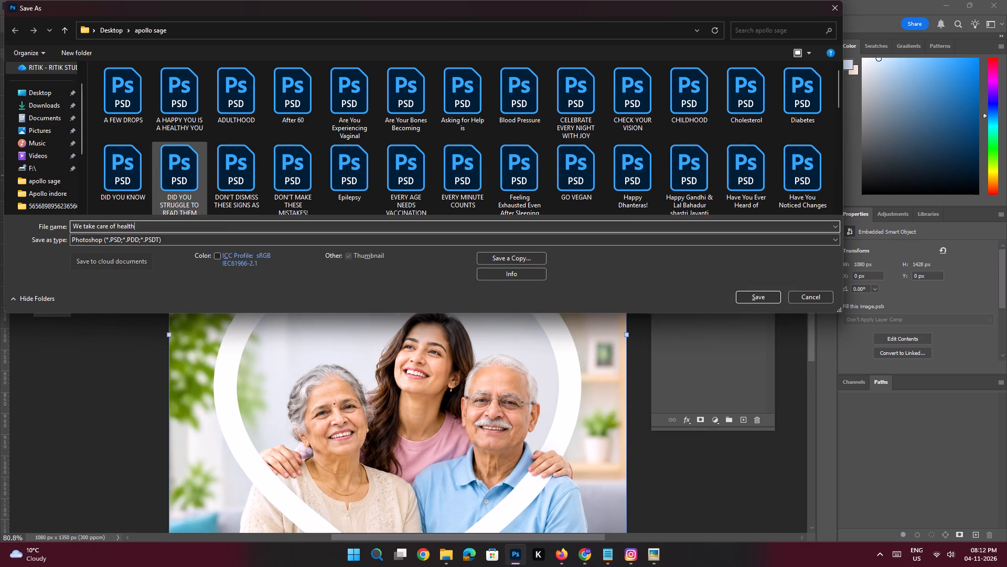
key(space)
key(Return)
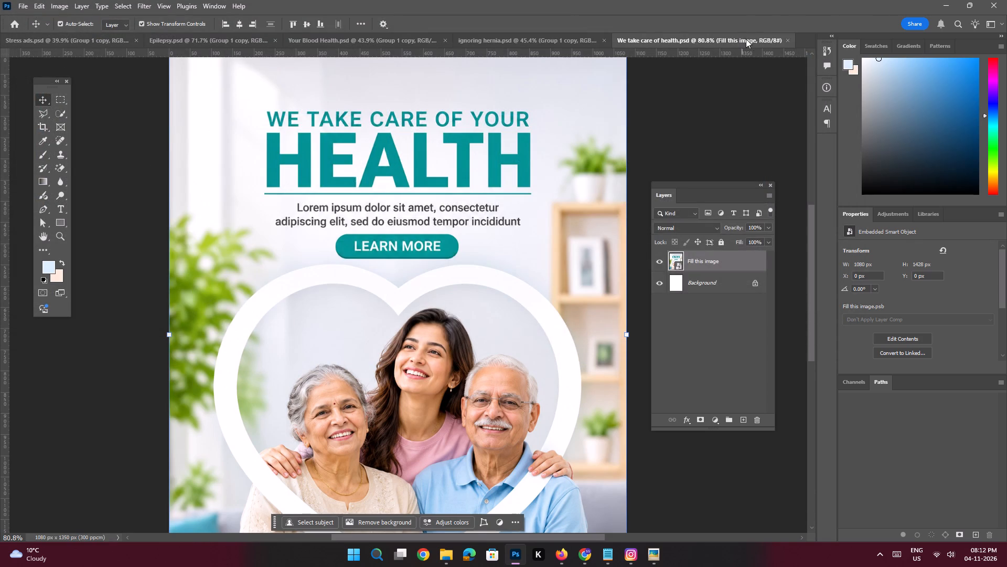
Close all the remaining open poster documents, saving the changes to Your Blood Health.psd.
click(787, 40)
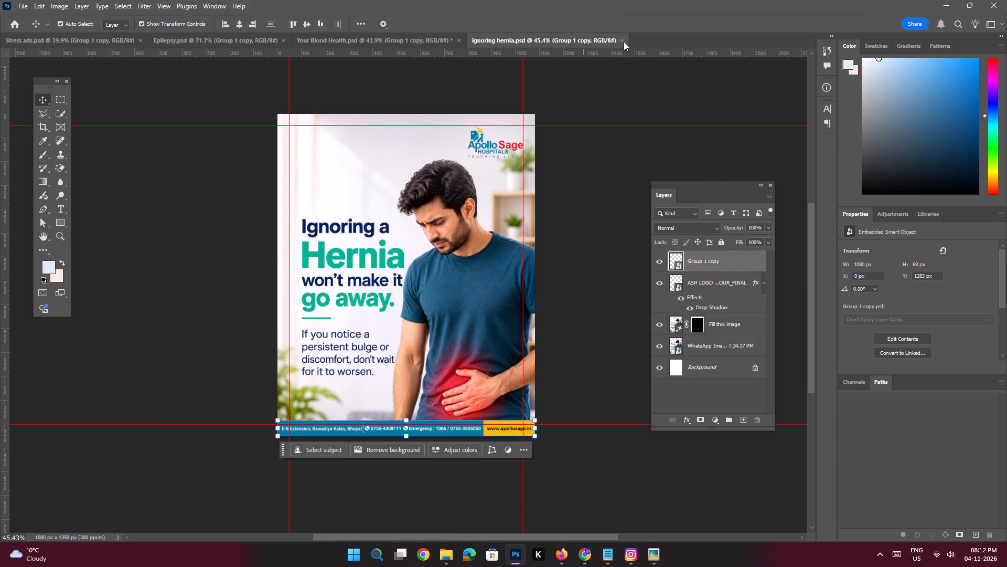
click(624, 41)
click(459, 40)
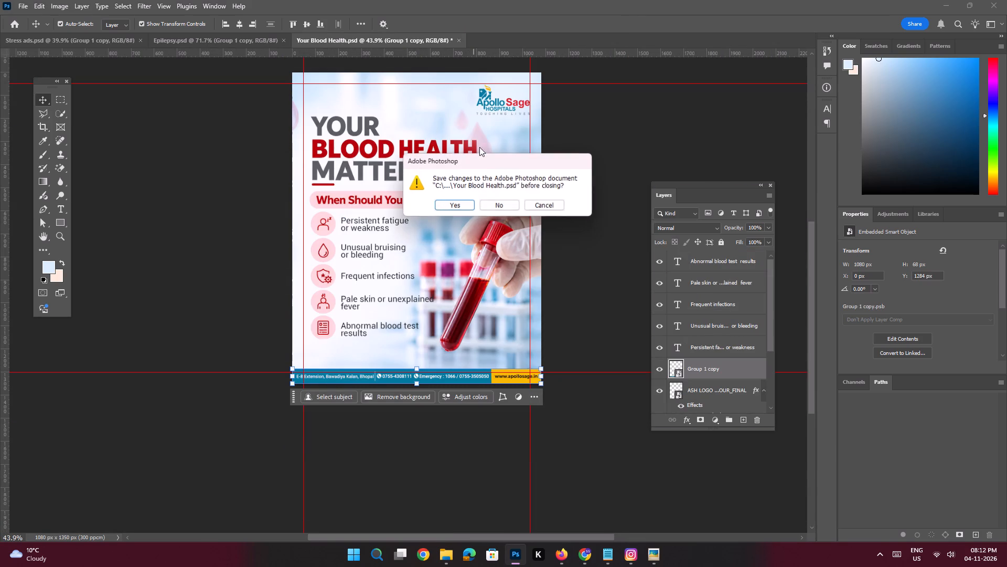
click(457, 208)
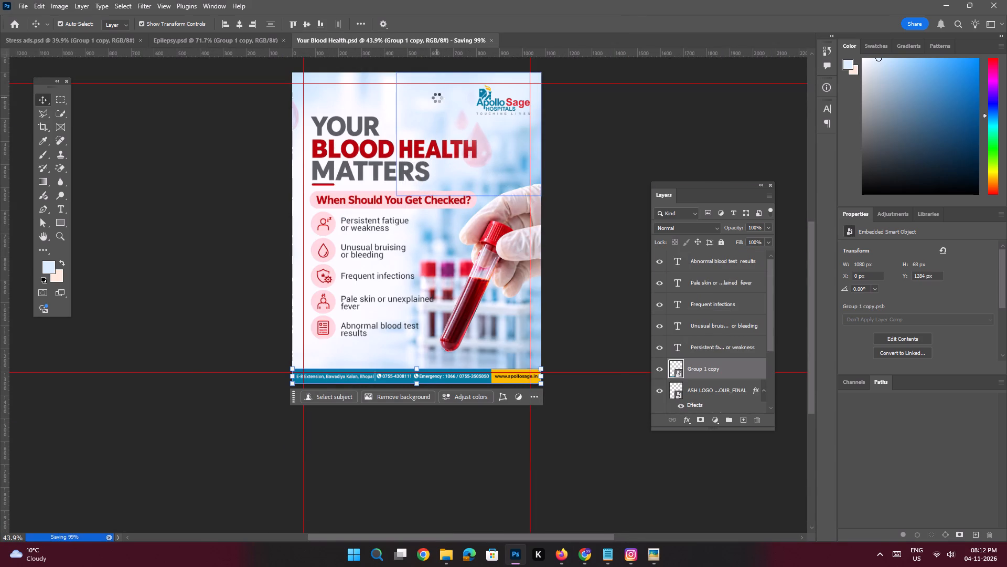
click(282, 41)
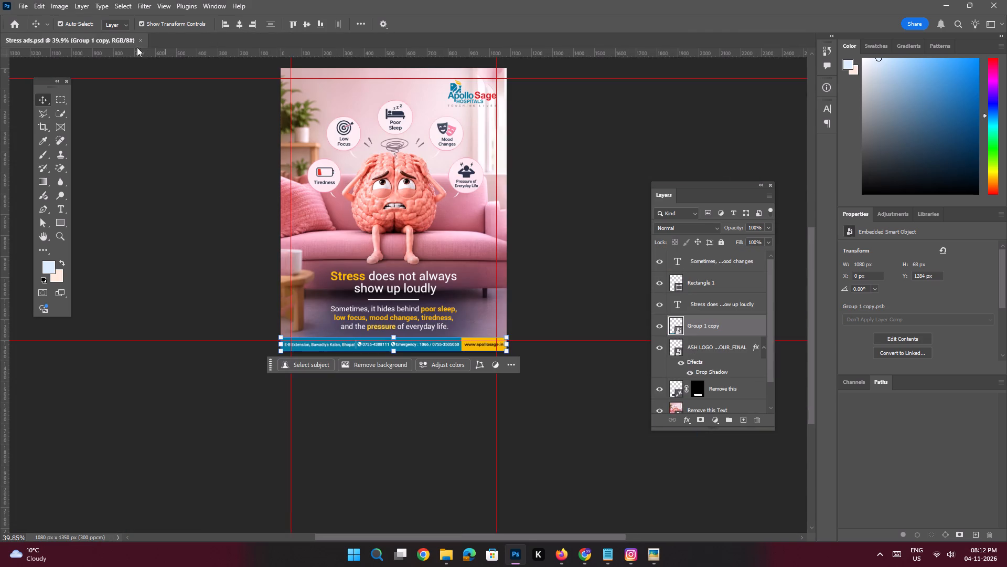
click(143, 40)
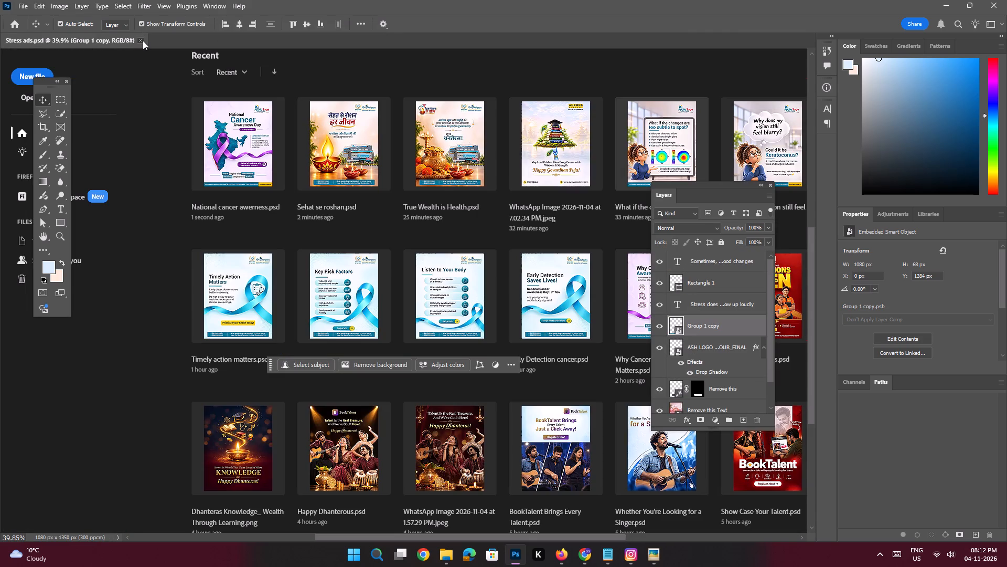